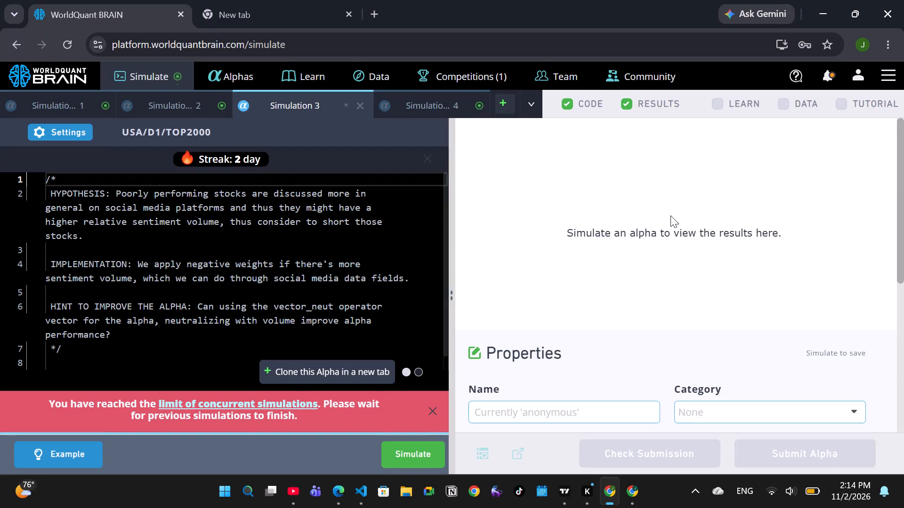
Run the simulation of the social media sentiment alpha in Simulation 3.
{"action": "left_click", "coordinate": [404, 457]}
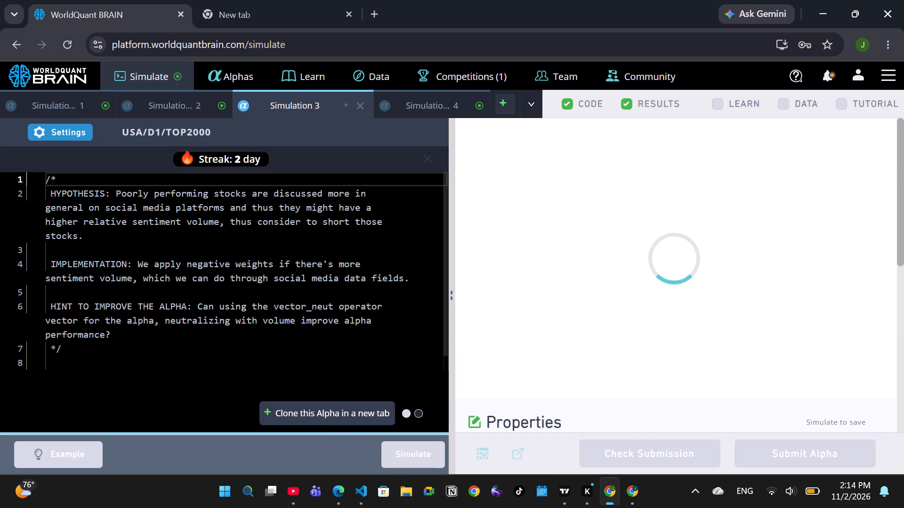
Set Simulation 2's neutralization to Industry, apply the settings and simulate its cash-to-debt alpha.
{"action": "left_click", "coordinate": [167, 106]}
{"action": "left_click", "coordinate": [63, 129]}
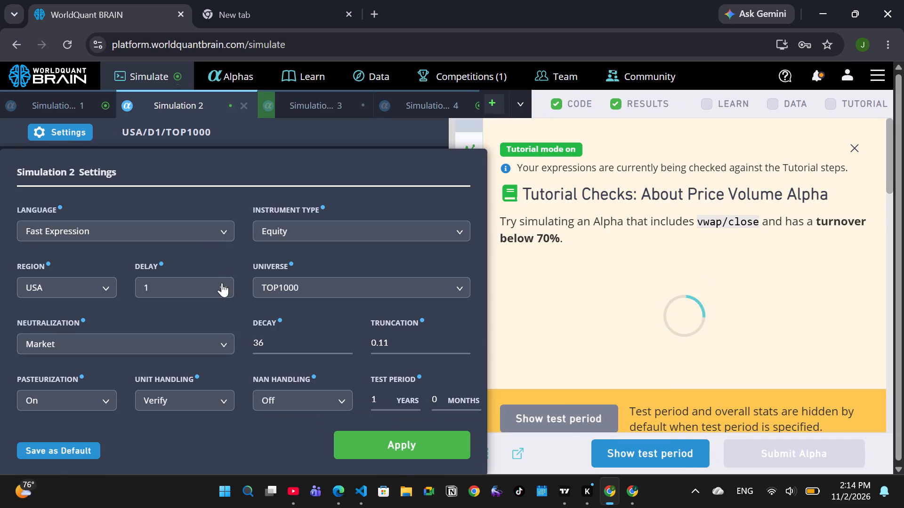
{"action": "left_click", "coordinate": [204, 349]}
{"action": "left_click", "coordinate": [69, 429]}
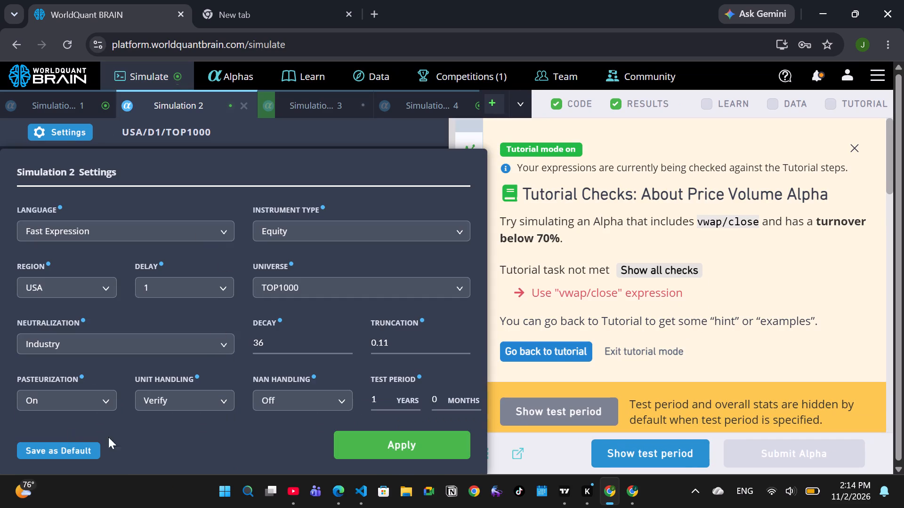
{"action": "left_click", "coordinate": [374, 449]}
{"action": "left_click", "coordinate": [418, 459]}
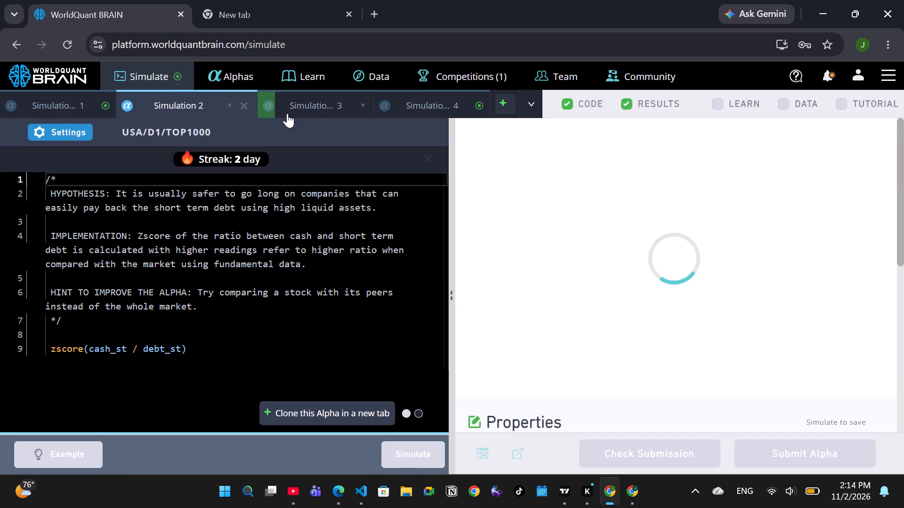
Set Simulation 1's neutralization to None, apply the settings and simulate its alpha.
{"action": "left_click", "coordinate": [62, 105]}
{"action": "left_click", "coordinate": [65, 124]}
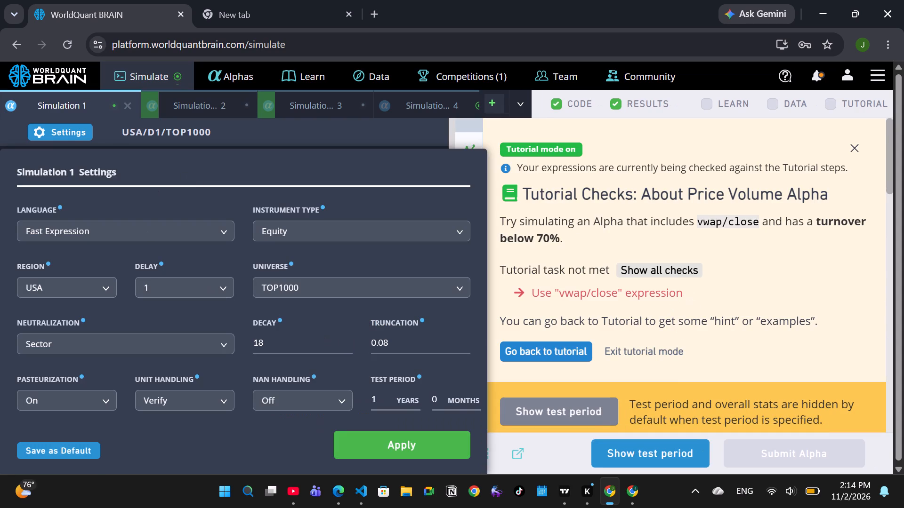
{"action": "left_click", "coordinate": [202, 347]}
{"action": "left_click", "coordinate": [66, 373]}
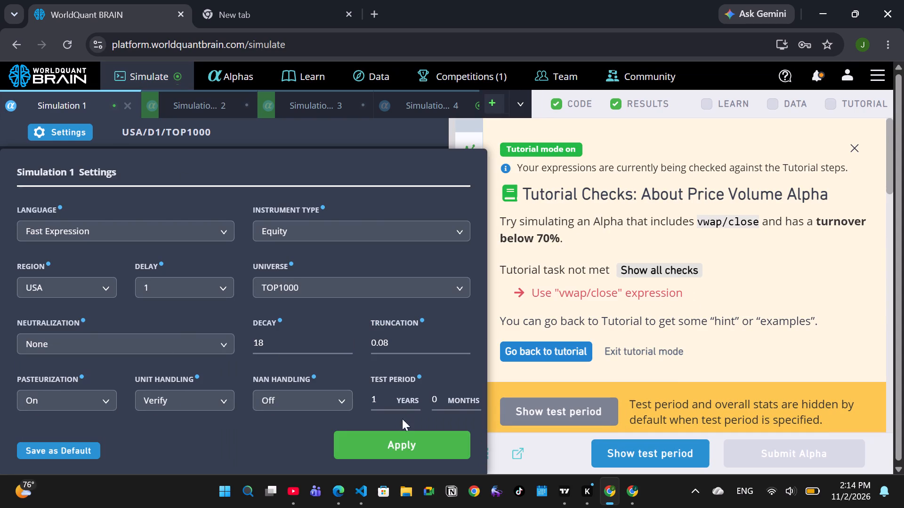
{"action": "left_click", "coordinate": [402, 444]}
{"action": "left_click", "coordinate": [401, 452]}
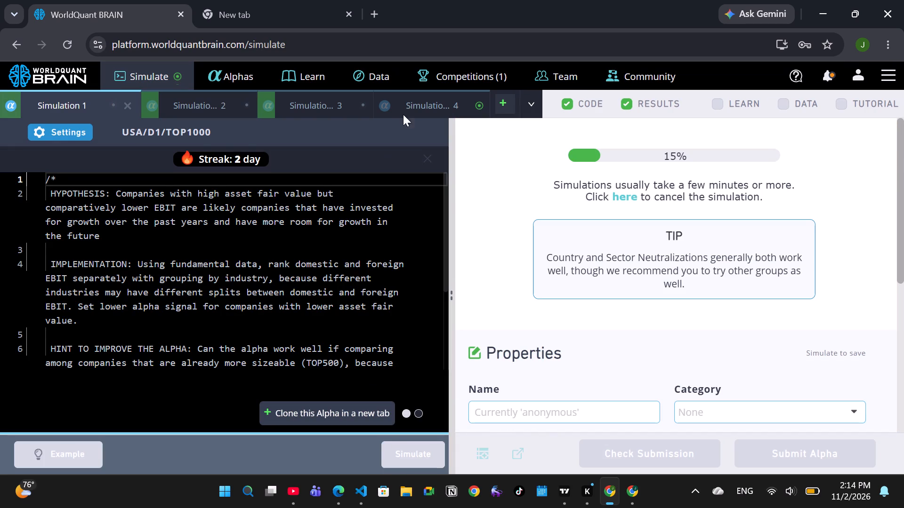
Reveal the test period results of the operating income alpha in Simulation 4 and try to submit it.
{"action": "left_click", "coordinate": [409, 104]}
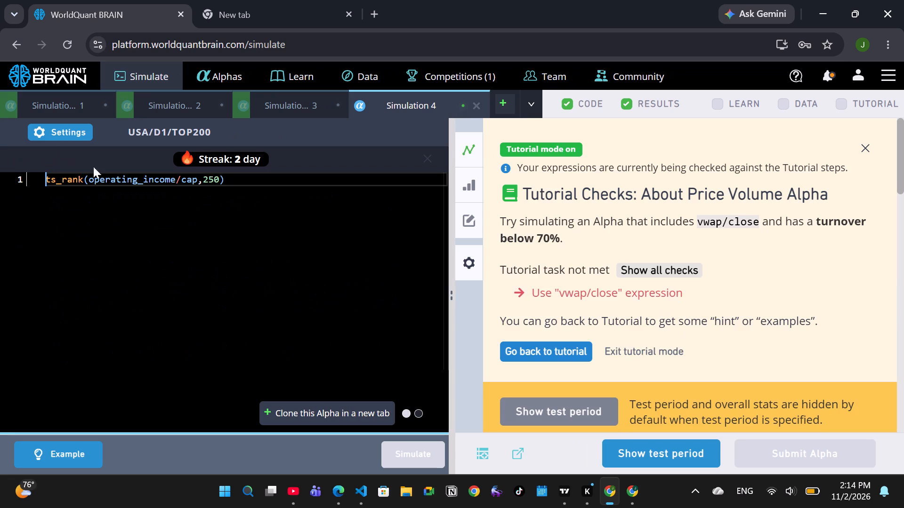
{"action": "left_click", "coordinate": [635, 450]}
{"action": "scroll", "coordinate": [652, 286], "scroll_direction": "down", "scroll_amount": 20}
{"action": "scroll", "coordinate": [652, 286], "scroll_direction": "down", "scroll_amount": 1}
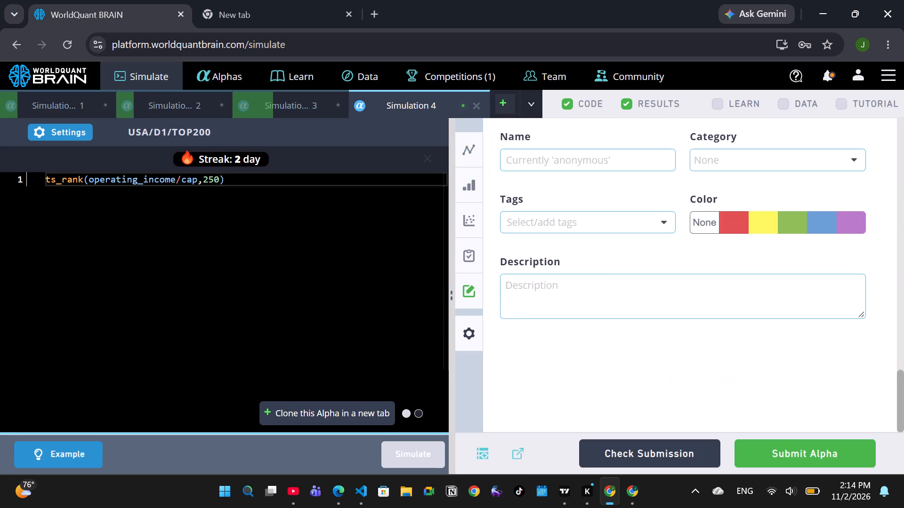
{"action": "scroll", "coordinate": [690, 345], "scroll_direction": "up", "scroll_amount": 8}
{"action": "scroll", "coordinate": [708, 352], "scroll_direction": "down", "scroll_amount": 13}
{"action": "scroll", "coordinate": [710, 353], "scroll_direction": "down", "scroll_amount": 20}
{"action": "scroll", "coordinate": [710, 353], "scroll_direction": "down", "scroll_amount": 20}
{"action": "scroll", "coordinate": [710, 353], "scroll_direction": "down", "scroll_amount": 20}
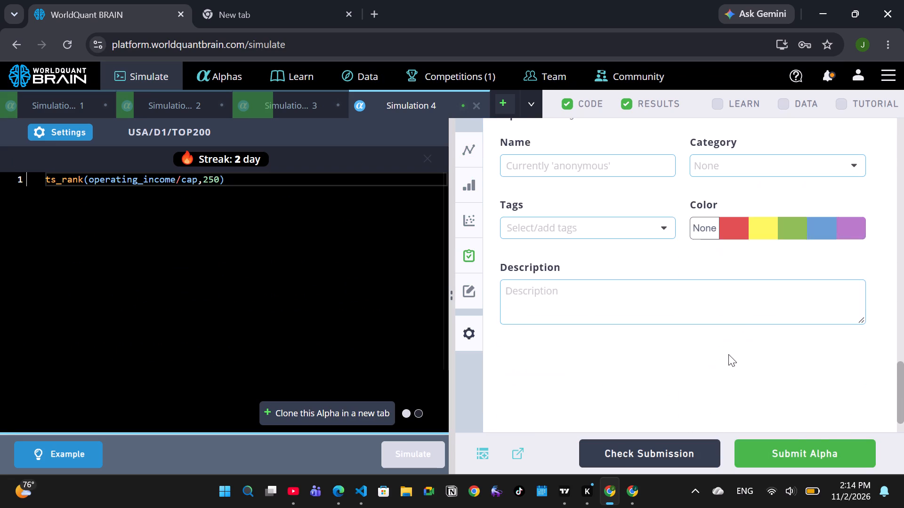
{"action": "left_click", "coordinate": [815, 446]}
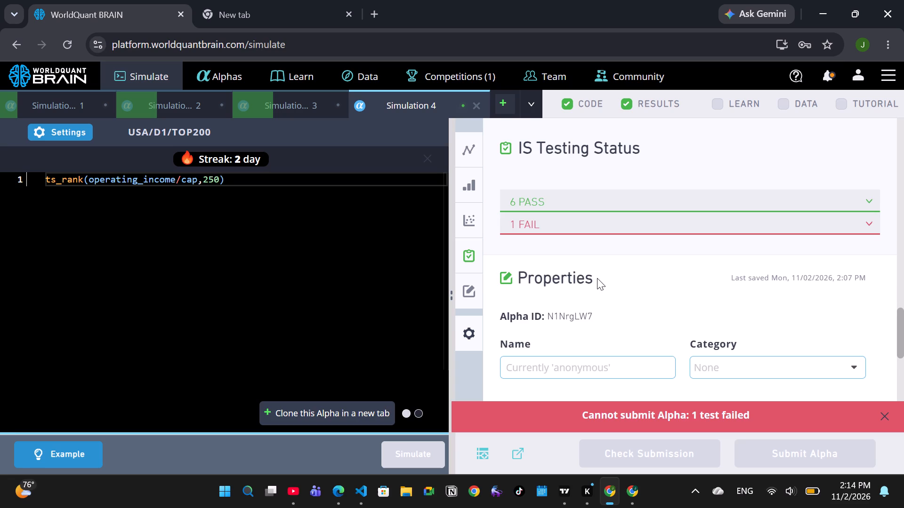
Set Simulation 4's neutralization to Sector, apply the settings and try to simulate its alpha.
{"action": "left_click", "coordinate": [75, 130]}
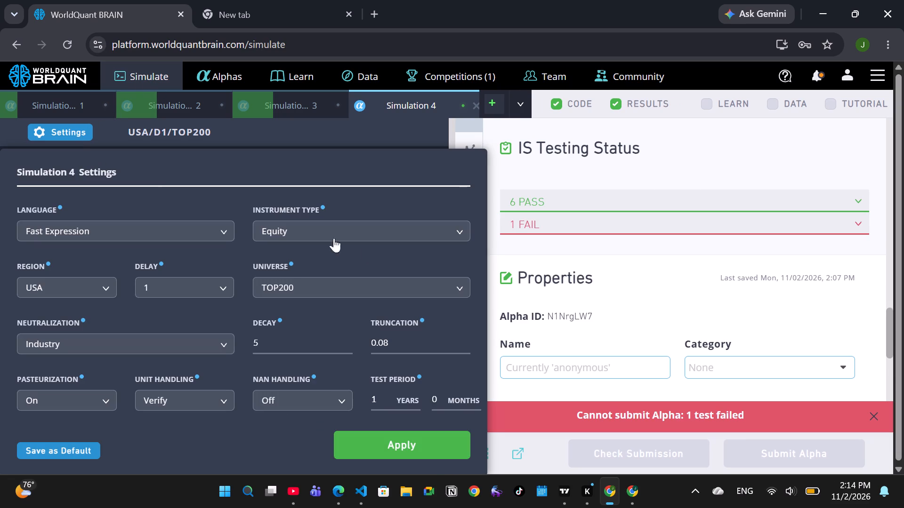
{"action": "left_click", "coordinate": [170, 343]}
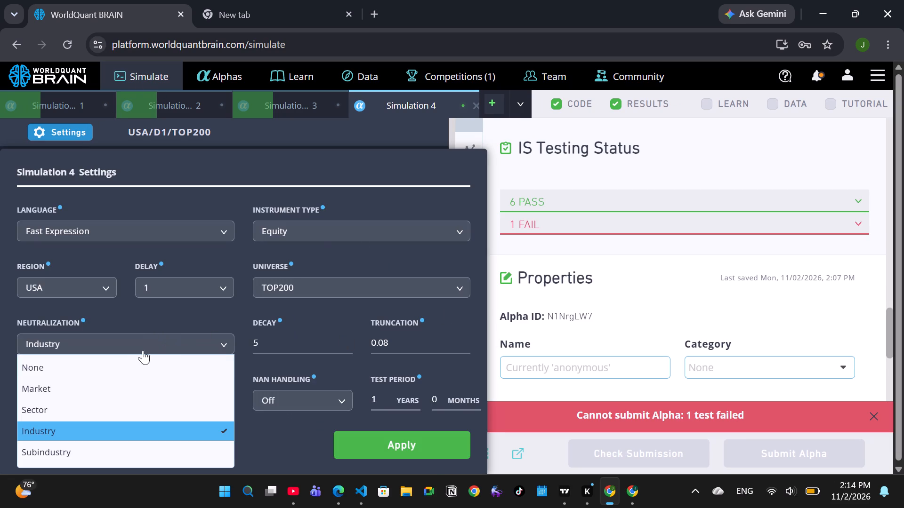
{"action": "left_click", "coordinate": [35, 399]}
{"action": "left_click", "coordinate": [35, 402]}
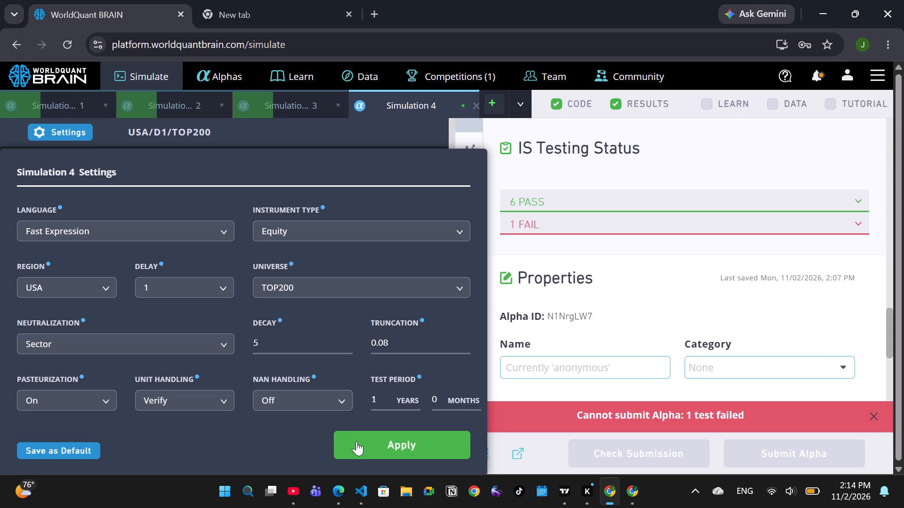
{"action": "left_click", "coordinate": [366, 443]}
{"action": "left_click", "coordinate": [416, 451]}
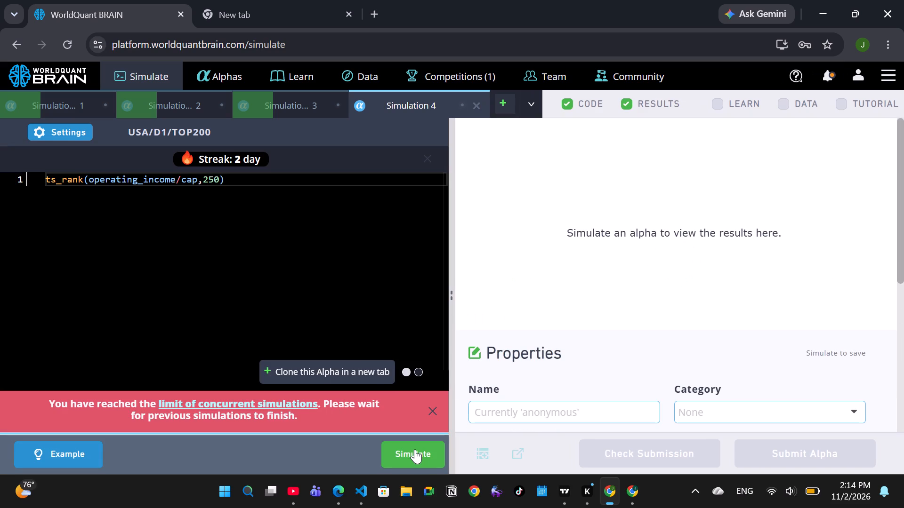
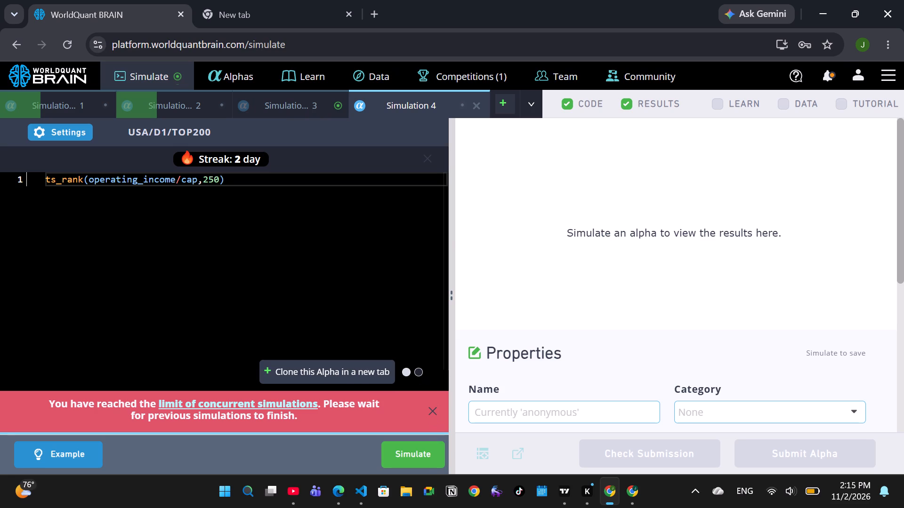
Simulate the operating income alpha in Simulation 4 again.
{"action": "left_click", "coordinate": [414, 456]}
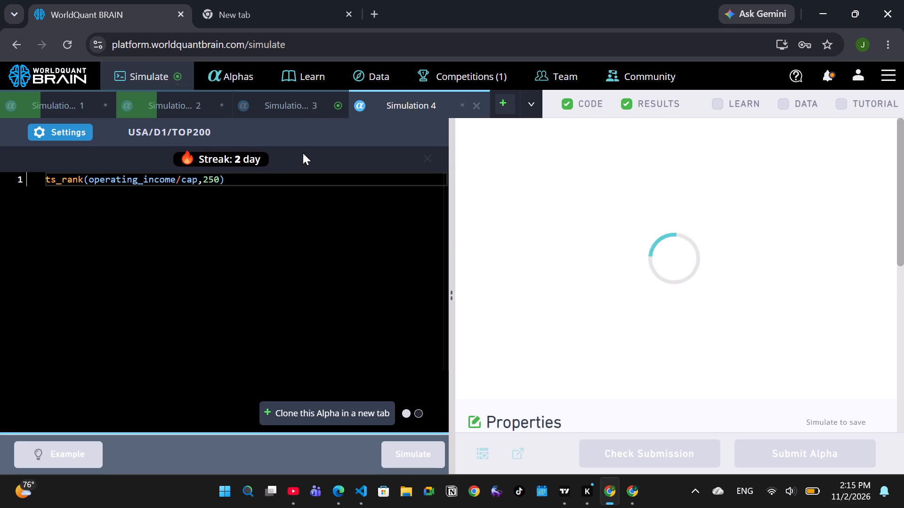
Increase Simulation 3's decay slightly, apply the settings and simulate its social media sentiment alpha.
{"action": "left_click", "coordinate": [299, 107]}
{"action": "left_click", "coordinate": [68, 127]}
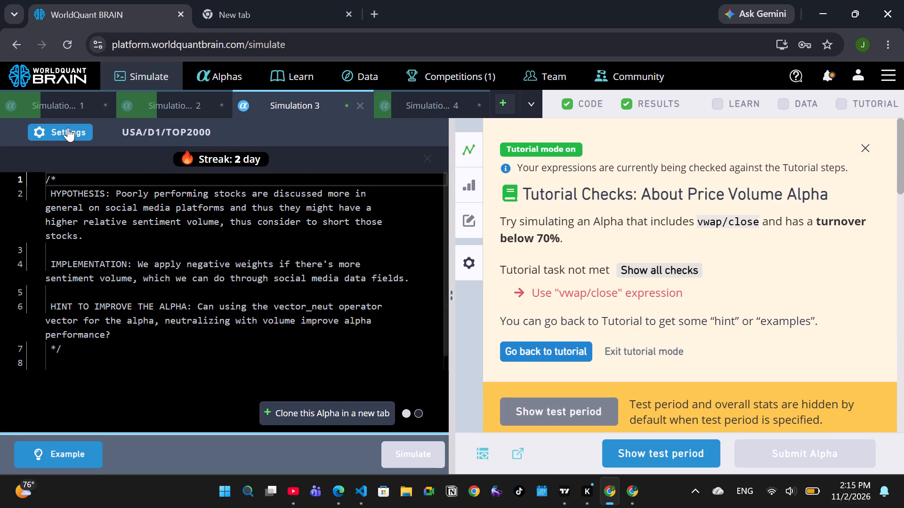
{"action": "triple_click", "coordinate": [345, 341]}
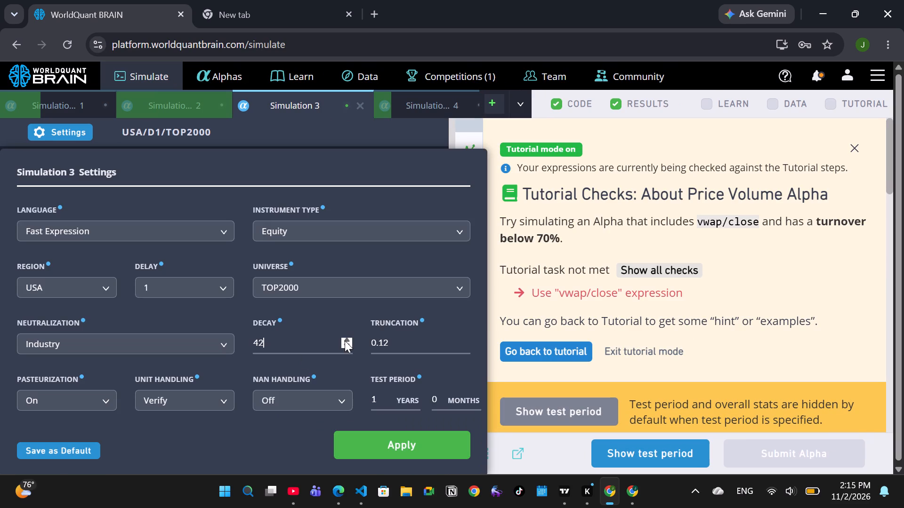
{"action": "left_click", "coordinate": [345, 341]}
{"action": "left_click", "coordinate": [401, 446]}
{"action": "left_click", "coordinate": [421, 458]}
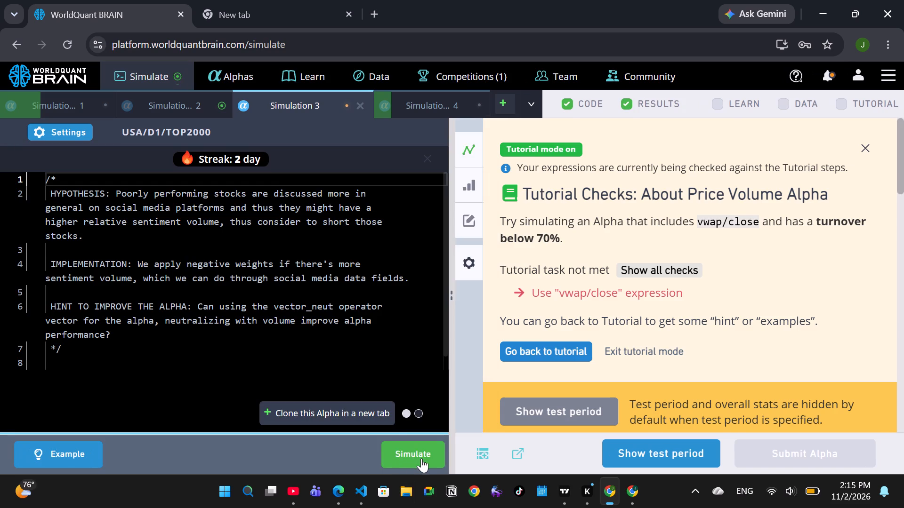
Set Simulation 2's neutralization to None, apply the settings and simulate its cash-to-debt alpha.
{"action": "left_click", "coordinate": [183, 104]}
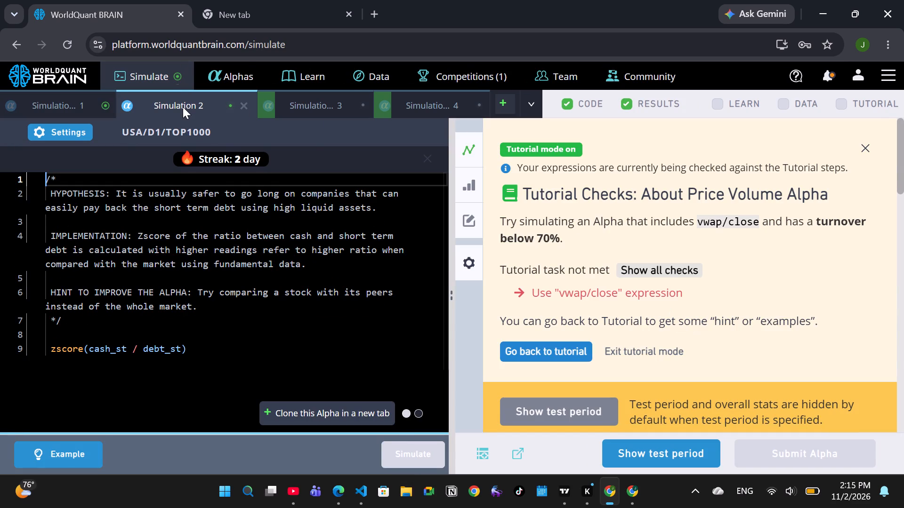
{"action": "left_click", "coordinate": [67, 144]}
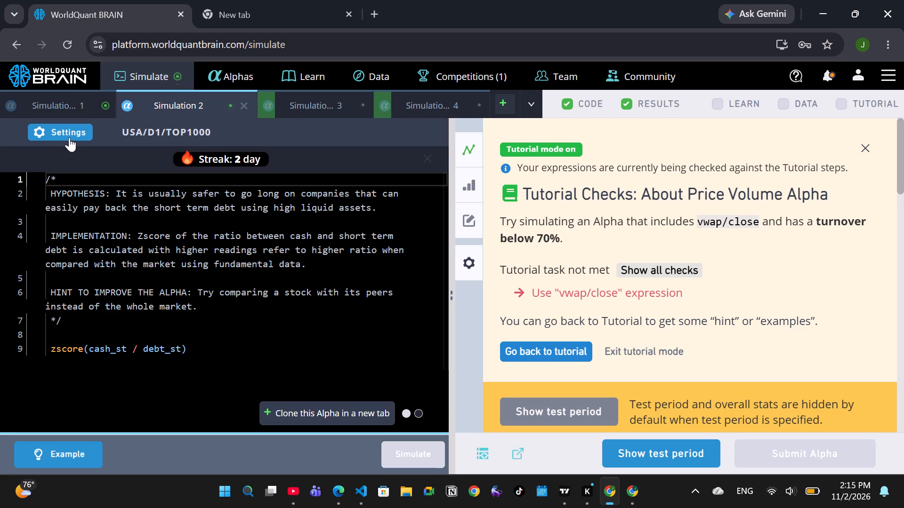
{"action": "left_click", "coordinate": [69, 137]}
{"action": "left_click", "coordinate": [182, 347]}
{"action": "left_click", "coordinate": [35, 363]}
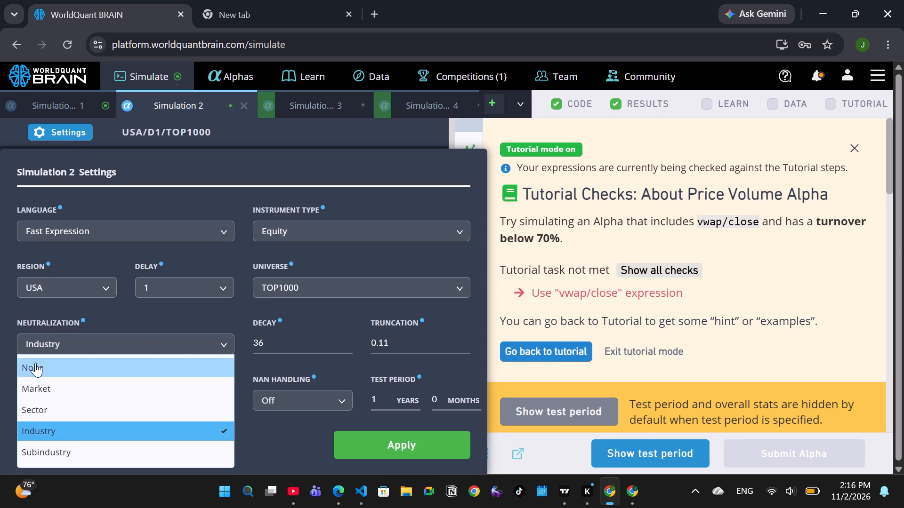
{"action": "left_click", "coordinate": [401, 442]}
{"action": "left_click", "coordinate": [404, 450]}
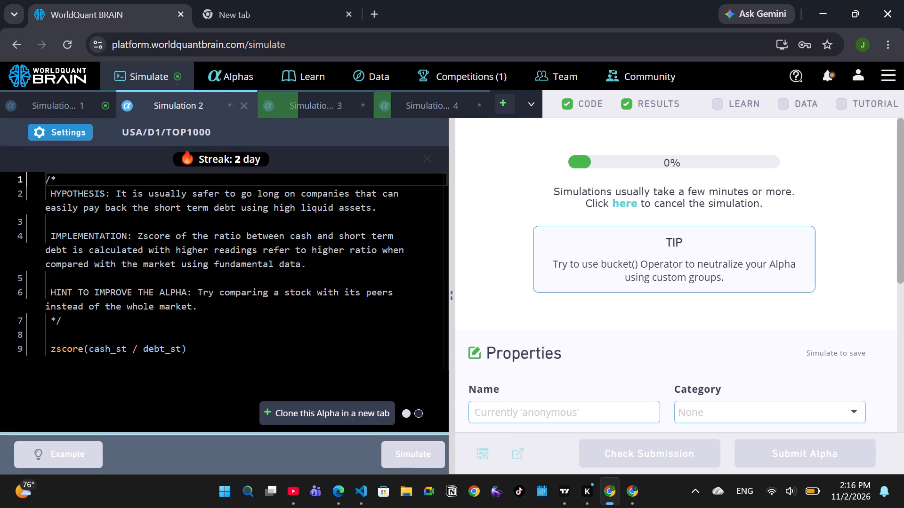
Return to the asset fair value and EBIT alpha in Simulation 1.
{"action": "left_click", "coordinate": [70, 110]}
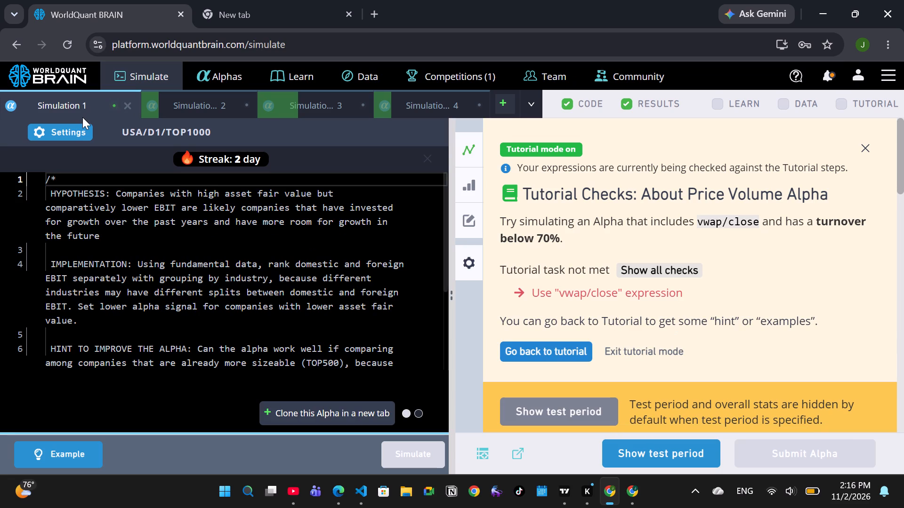
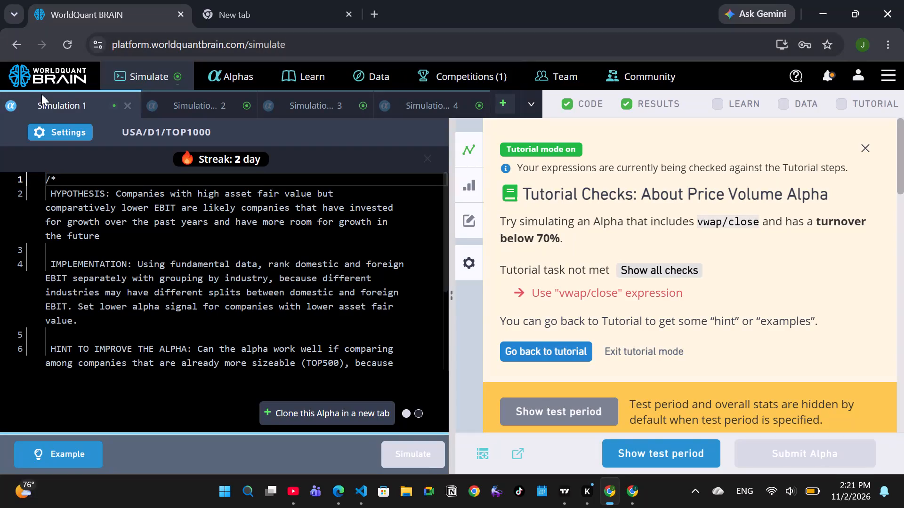
Set Simulation 1's neutralization to Industry, apply the settings and simulate its asset fair value and EBIT alpha.
{"action": "left_click", "coordinate": [70, 127]}
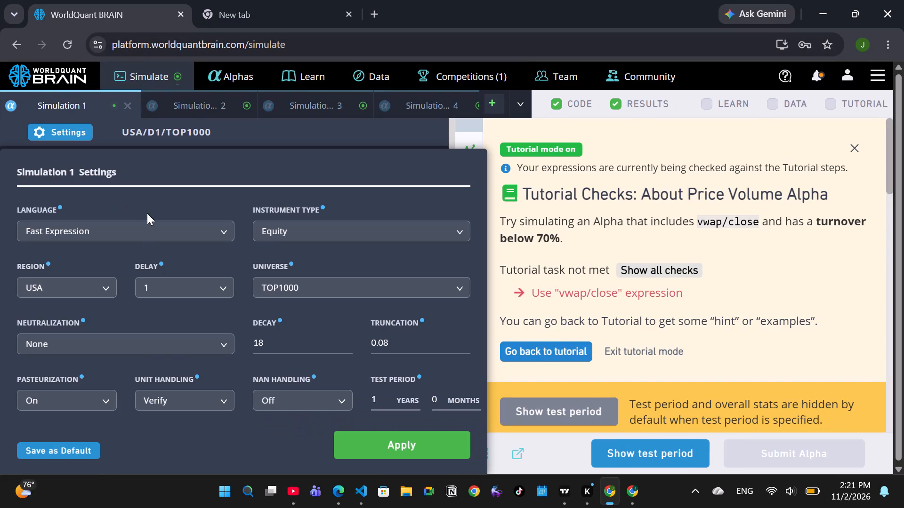
{"action": "left_click", "coordinate": [161, 347]}
{"action": "left_click", "coordinate": [113, 428]}
{"action": "left_click", "coordinate": [413, 452]}
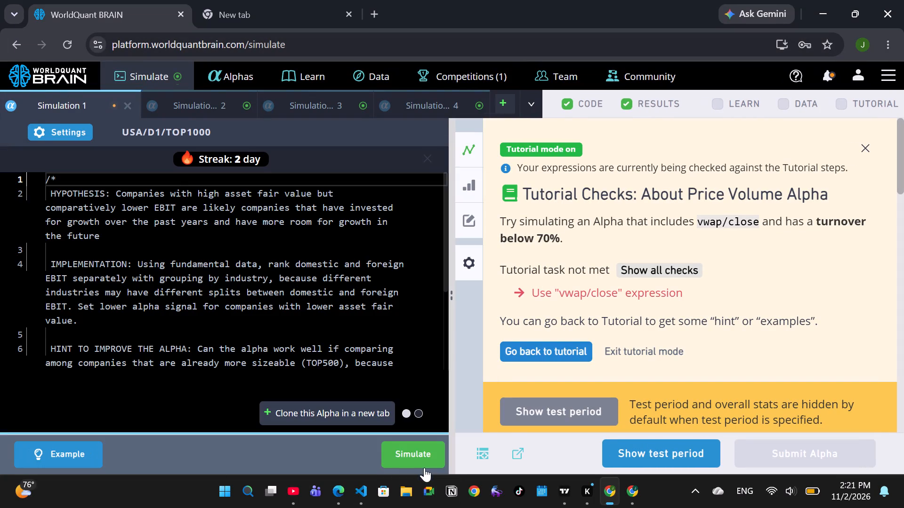
{"action": "left_click", "coordinate": [424, 468]}
{"action": "left_click", "coordinate": [422, 457]}
Set Simulation 2's neutralization to Industry, apply the settings and simulate its cash-to-debt alpha.
{"action": "left_click", "coordinate": [224, 109]}
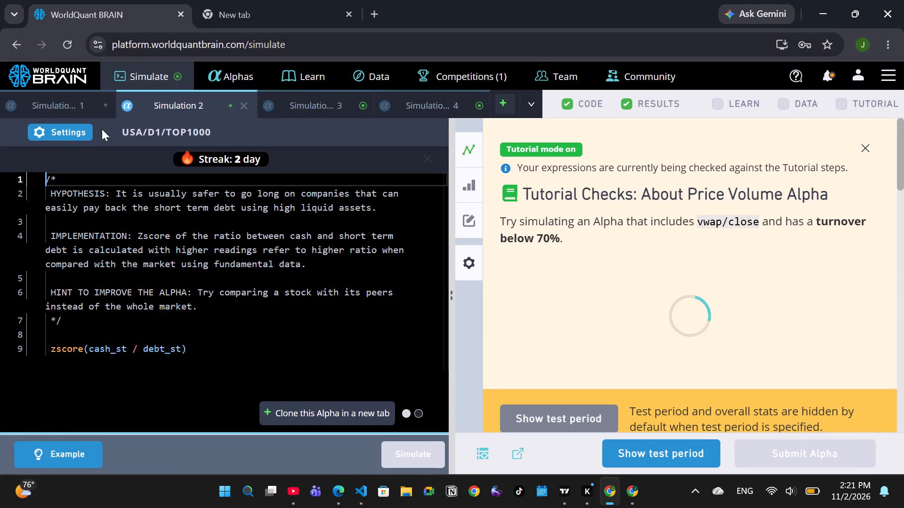
{"action": "left_click", "coordinate": [78, 129]}
{"action": "left_click", "coordinate": [199, 345]}
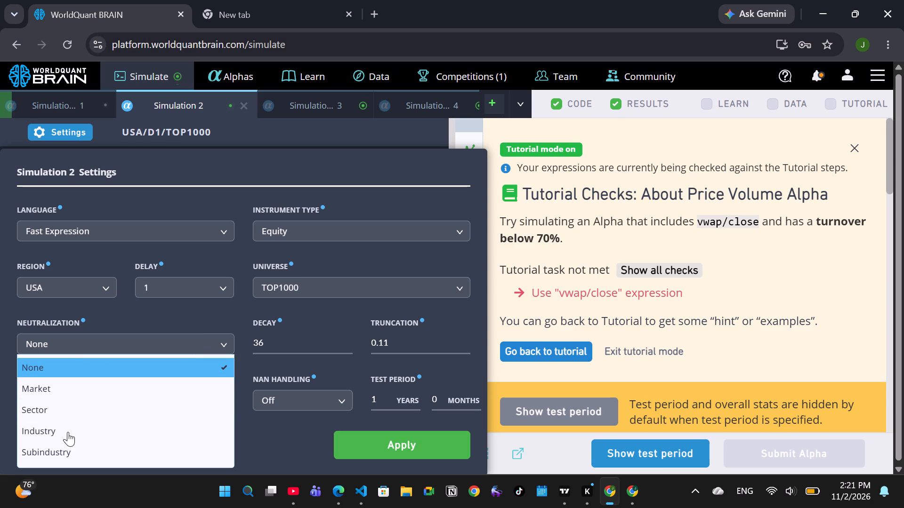
{"action": "left_click", "coordinate": [69, 433]}
{"action": "left_click", "coordinate": [378, 449]}
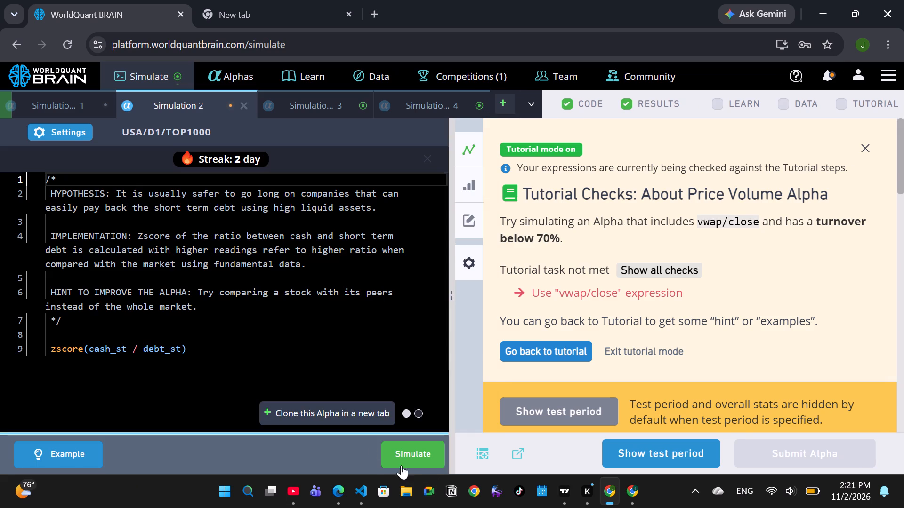
{"action": "left_click", "coordinate": [403, 460]}
Set Simulation 3's decay to 50, apply the settings and simulate its social media sentiment alpha.
{"action": "left_click", "coordinate": [304, 107]}
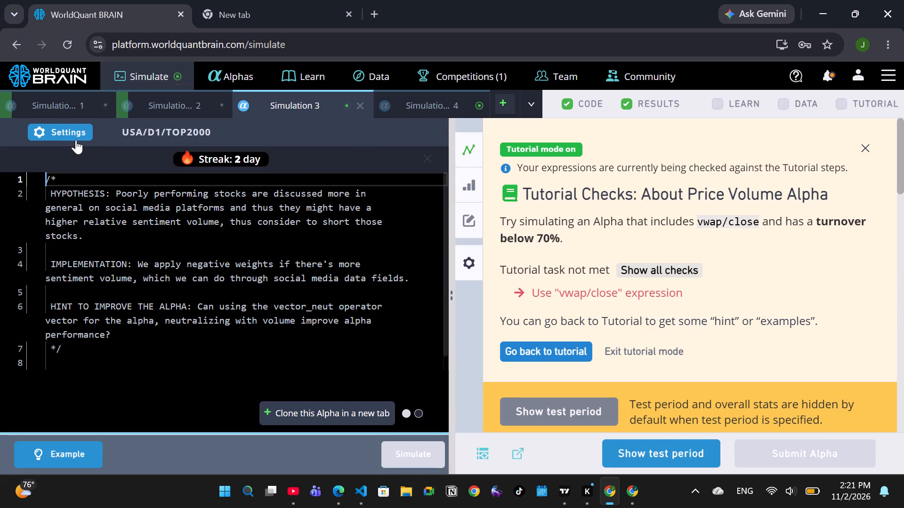
{"action": "left_click", "coordinate": [73, 130]}
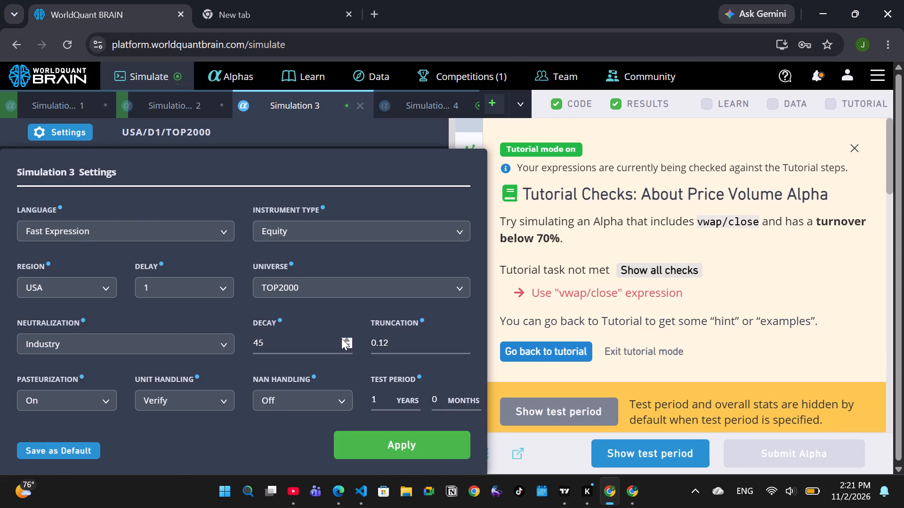
{"action": "triple_click", "coordinate": [343, 338]}
{"action": "double_click", "coordinate": [344, 338]}
{"action": "left_click", "coordinate": [396, 438]}
{"action": "left_click", "coordinate": [434, 454]}
Show the test period for the operating income alpha in Simulation 4 and try to submit the alpha.
{"action": "left_click", "coordinate": [419, 111]}
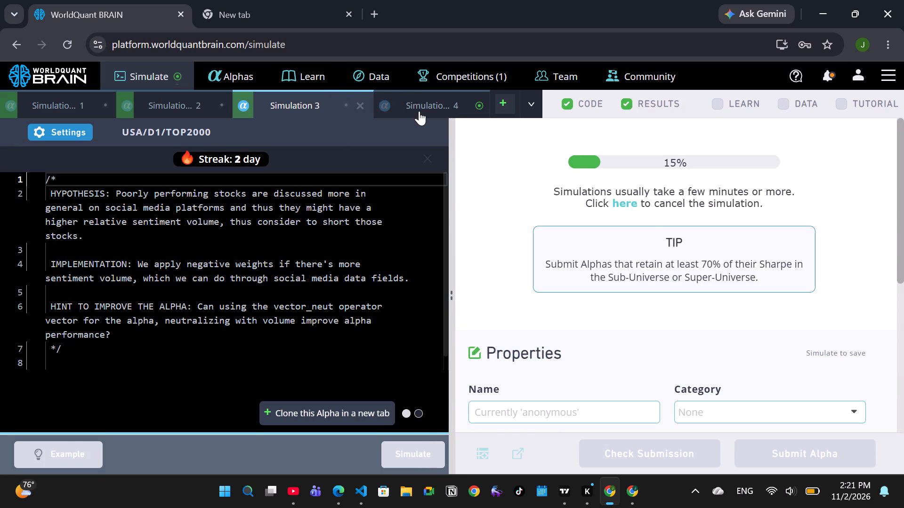
{"action": "left_click", "coordinate": [661, 453]}
{"action": "scroll", "coordinate": [686, 333], "scroll_direction": "down", "scroll_amount": 13}
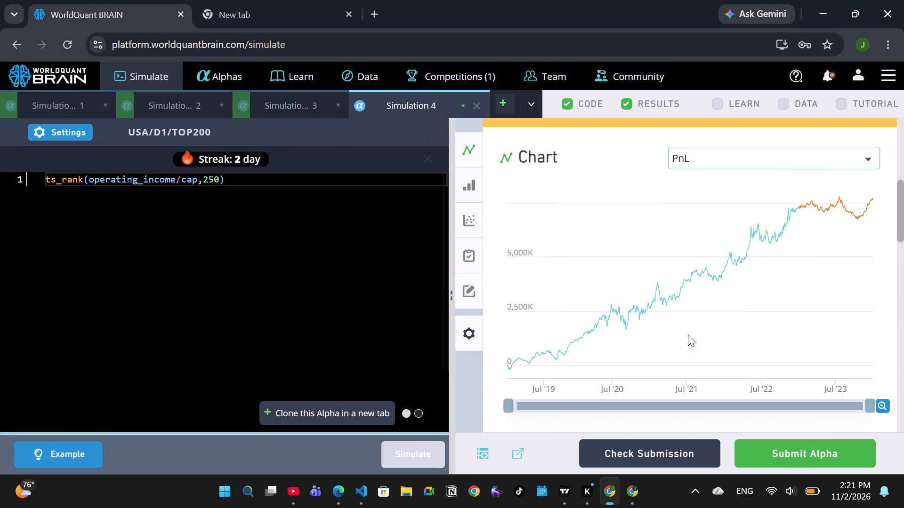
{"action": "scroll", "coordinate": [688, 334], "scroll_direction": "down", "scroll_amount": 20}
{"action": "left_click", "coordinate": [793, 453]}
{"action": "scroll", "coordinate": [710, 298], "scroll_direction": "down", "scroll_amount": 2}
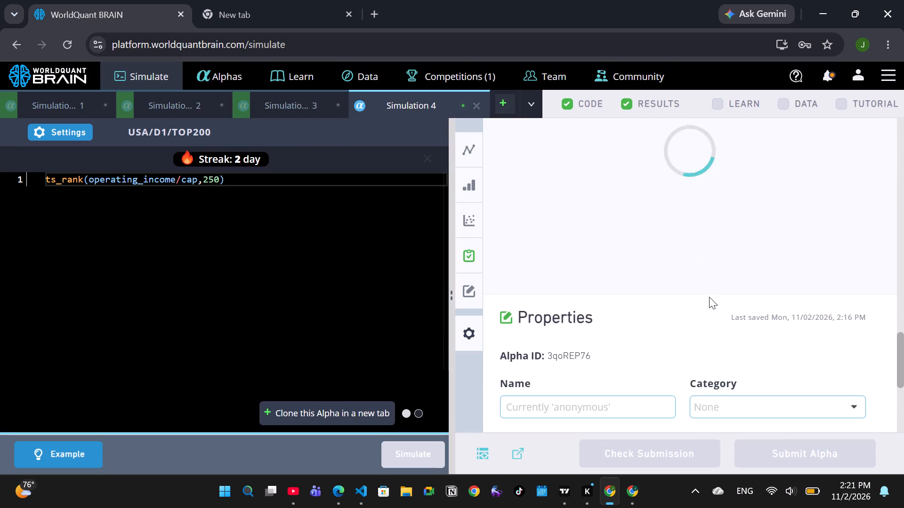
{"action": "scroll", "coordinate": [709, 297], "scroll_direction": "down", "scroll_amount": 5}
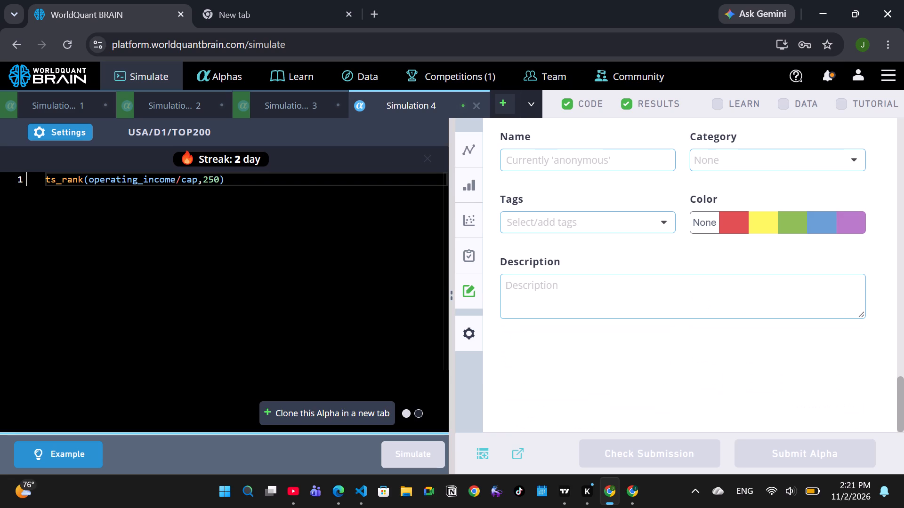
{"action": "scroll", "coordinate": [693, 337], "scroll_direction": "up", "scroll_amount": 6}
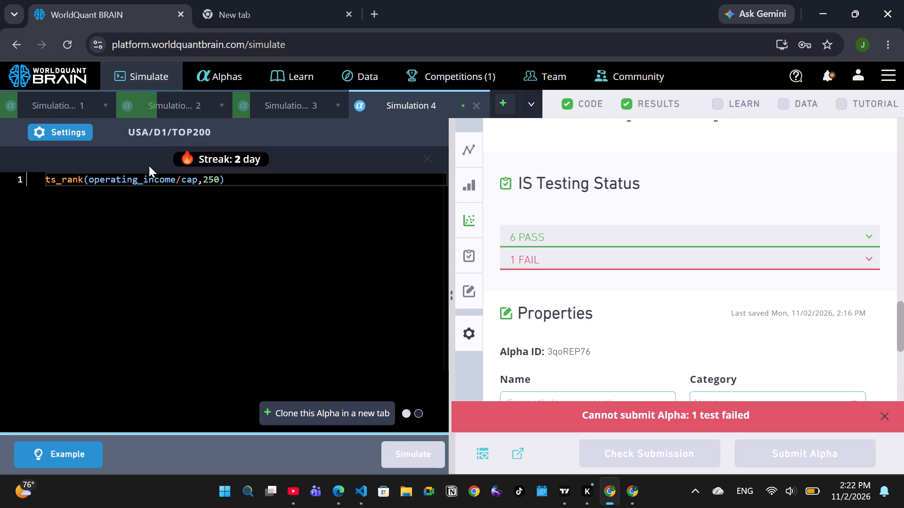
Increase Simulation 4's truncation by one increment, apply the settings and try to simulate the operating income alpha.
{"action": "left_click", "coordinate": [73, 135]}
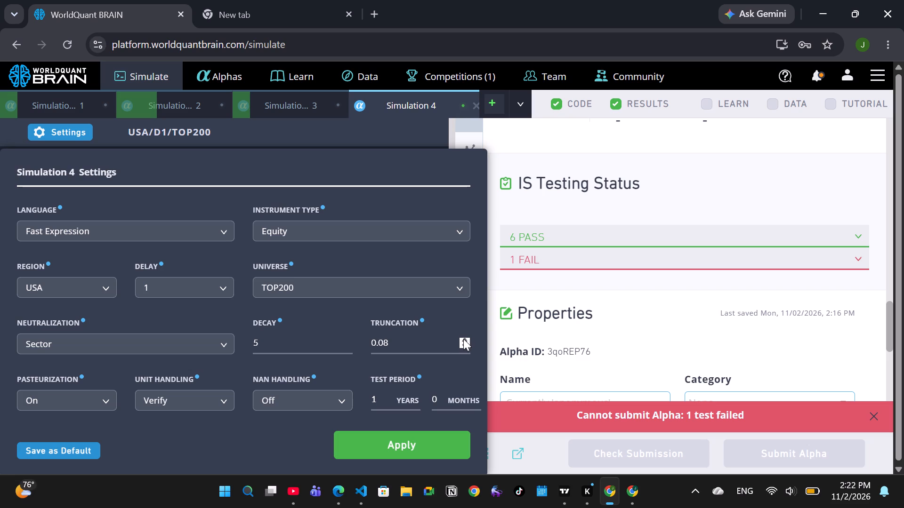
{"action": "left_click", "coordinate": [464, 338]}
{"action": "left_click", "coordinate": [413, 446]}
{"action": "left_click", "coordinate": [441, 446]}
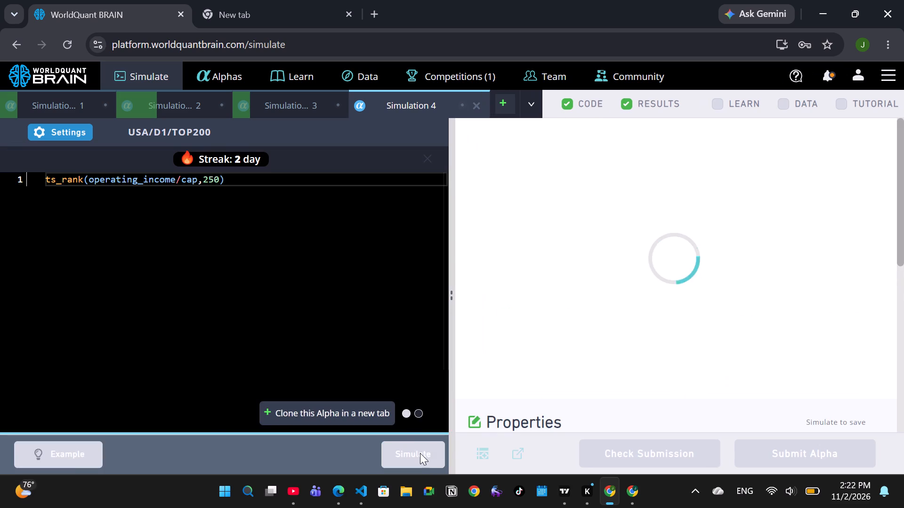
{"action": "left_click", "coordinate": [420, 453]}
{"action": "left_click", "coordinate": [432, 408]}
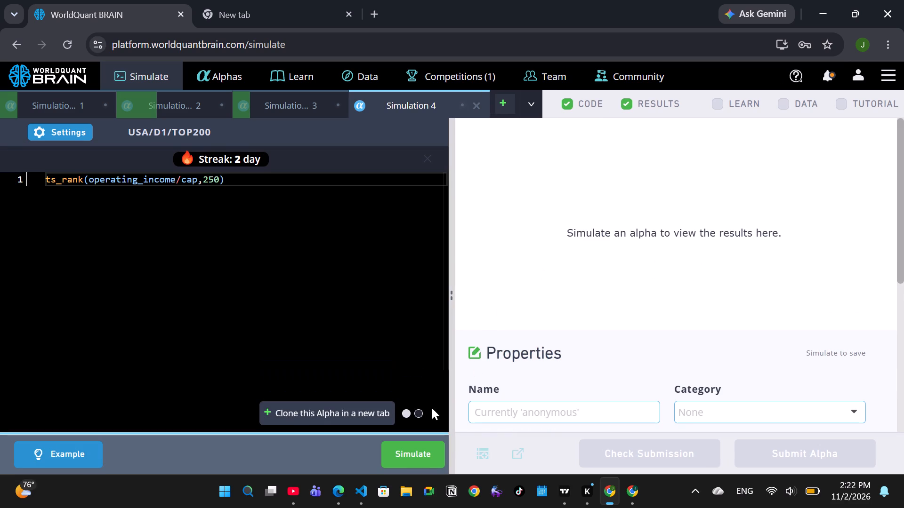
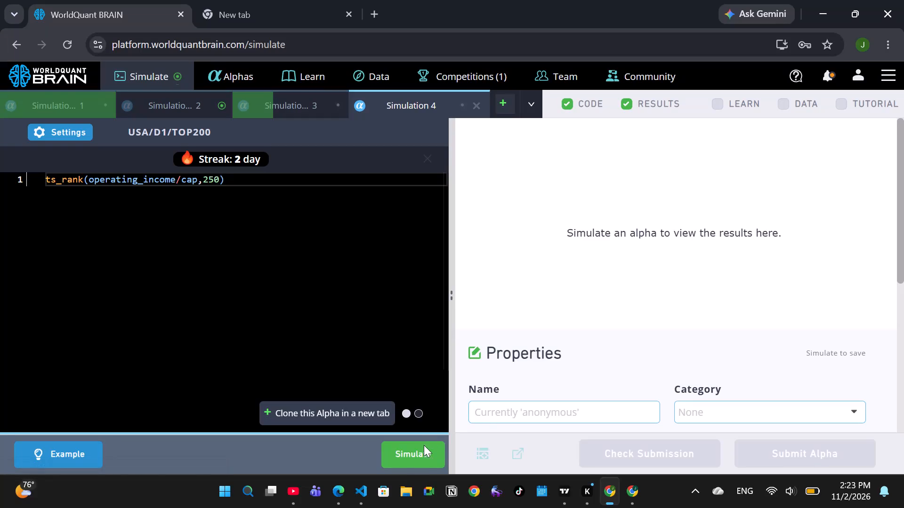
Simulate the operating income alpha in Simulation 4 again.
{"action": "left_click", "coordinate": [412, 463]}
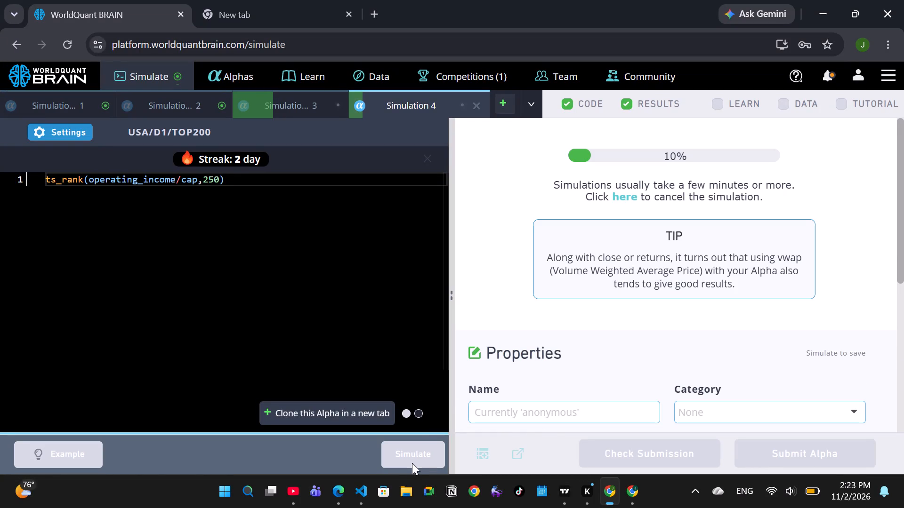
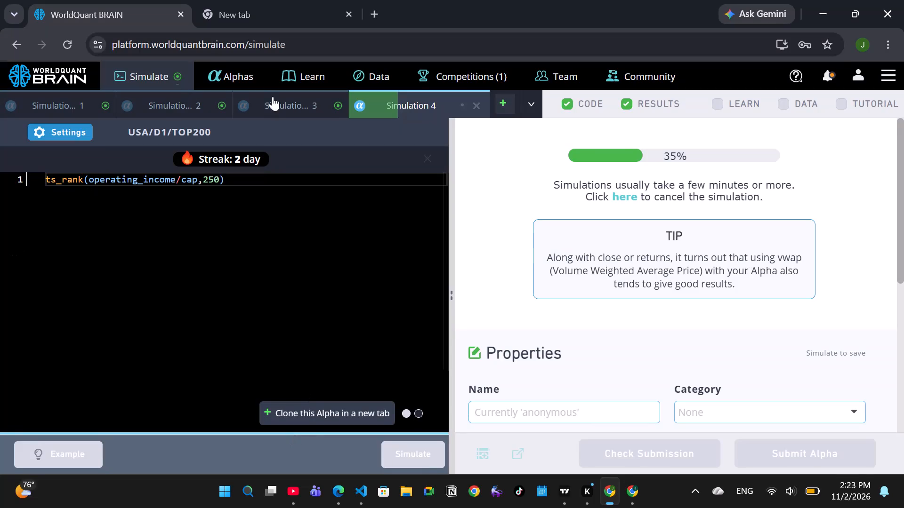
Switch to TradingView and draw a rectangle zone along the recent lows on the XAUUSD 15-minute chart, from about 3,894 to 3,896.
{"action": "left_click", "coordinate": [275, 103]}
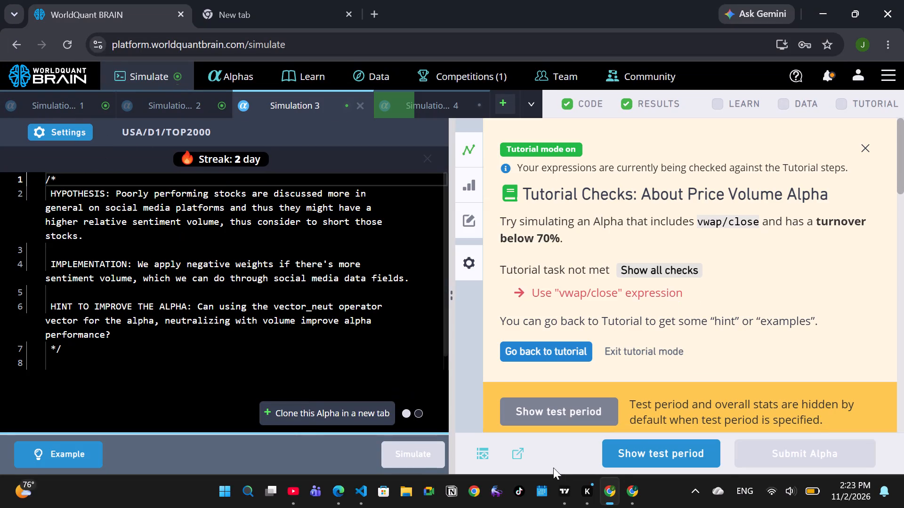
{"action": "left_click", "coordinate": [558, 505]}
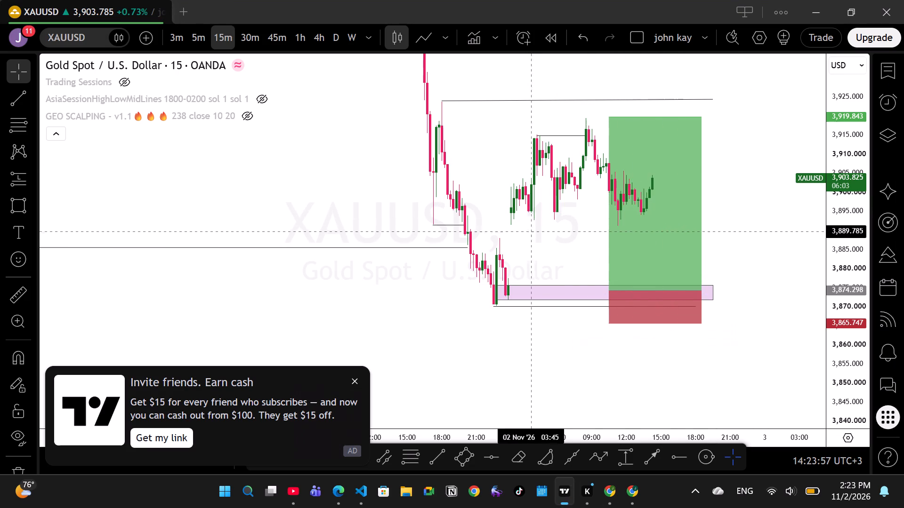
{"action": "left_click", "coordinate": [355, 382]}
{"action": "left_click", "coordinate": [357, 456]}
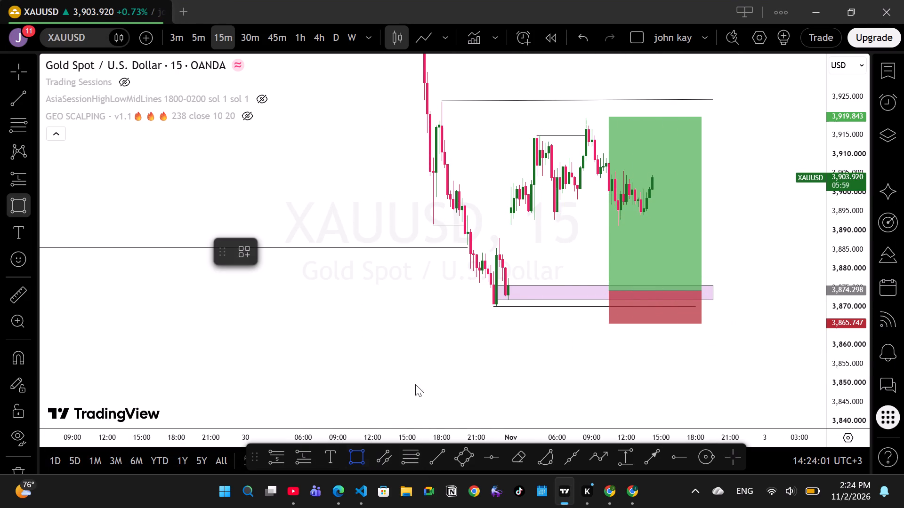
{"action": "left_click_drag", "start_coordinate": [509, 215], "coordinate": [644, 212]}
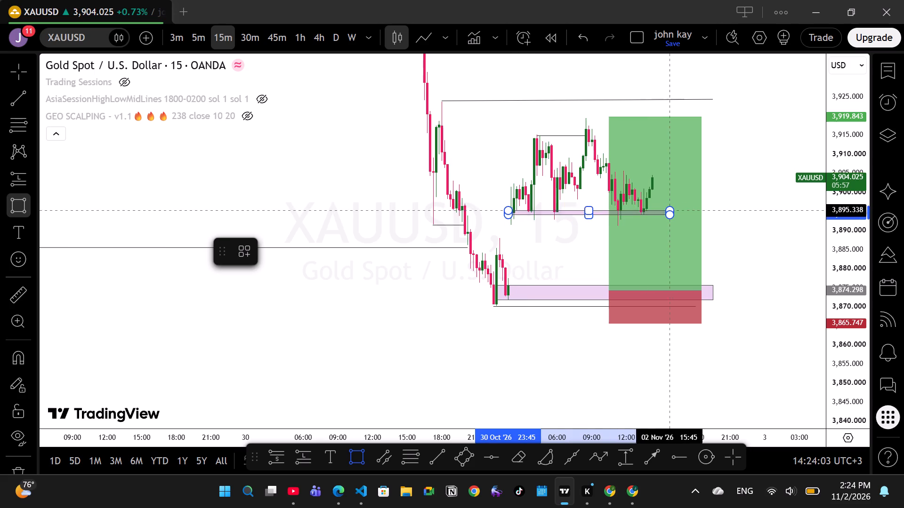
{"action": "left_click", "coordinate": [682, 206]}
{"action": "left_click", "coordinate": [682, 206]}
{"action": "left_click", "coordinate": [778, 204]}
Examine the XAUUSD price action around the new zone and the long position, then return to WorldQuant BRAIN.
{"action": "left_click_drag", "start_coordinate": [781, 209], "coordinate": [798, 280]}
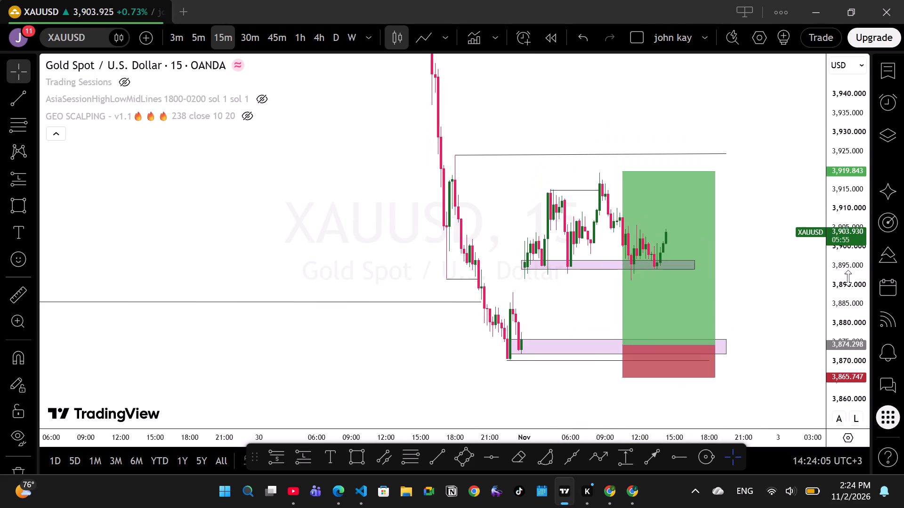
{"action": "left_click_drag", "start_coordinate": [850, 311], "coordinate": [829, 277]}
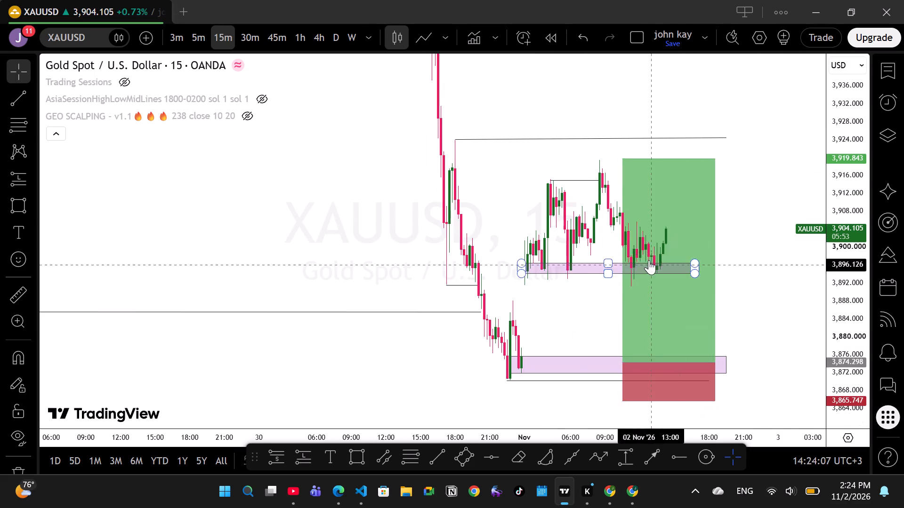
{"action": "left_click_drag", "start_coordinate": [795, 265], "coordinate": [799, 295]}
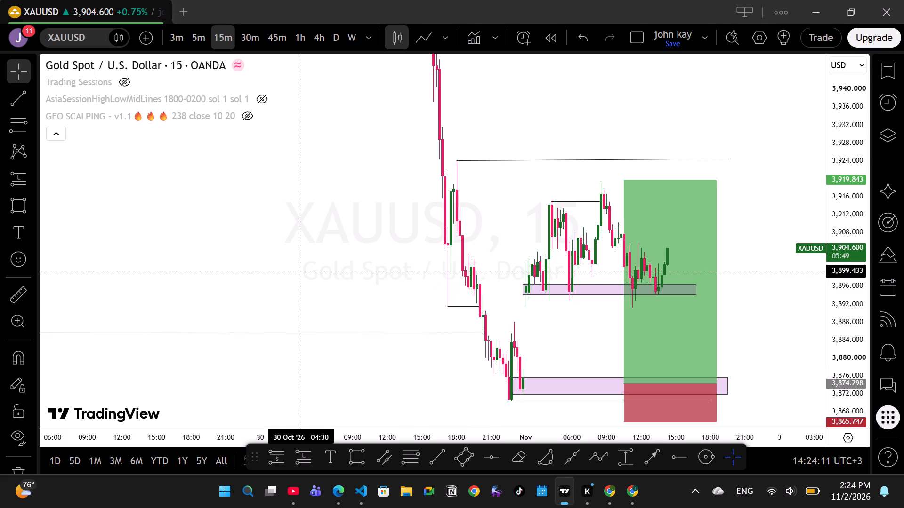
{"action": "left_click_drag", "start_coordinate": [289, 270], "coordinate": [287, 259]}
{"action": "left_click_drag", "start_coordinate": [290, 242], "coordinate": [291, 254]}
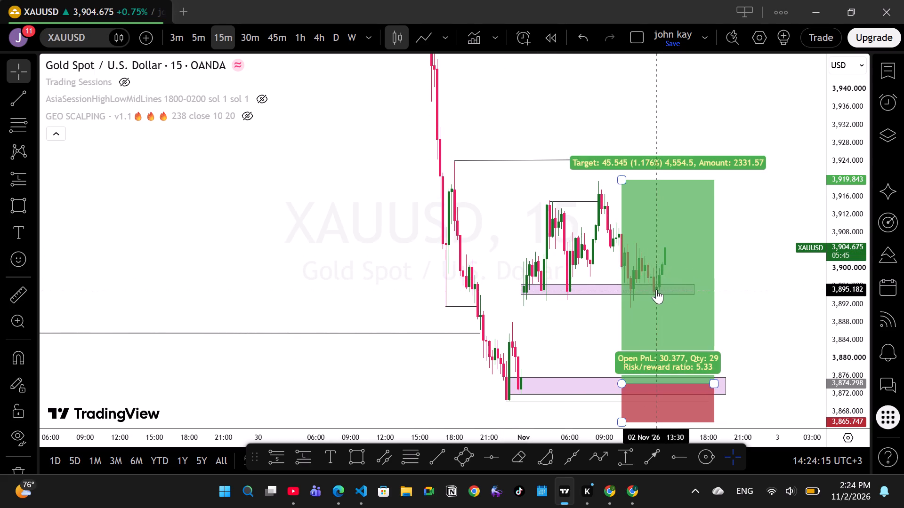
{"action": "left_click_drag", "start_coordinate": [850, 338], "coordinate": [849, 325]}
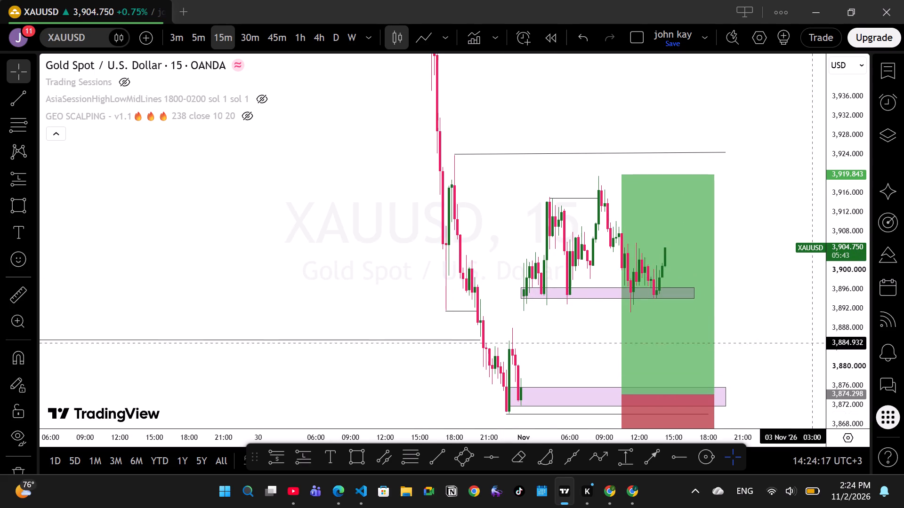
{"action": "left_click", "coordinate": [734, 308]}
{"action": "left_click", "coordinate": [810, 5]}
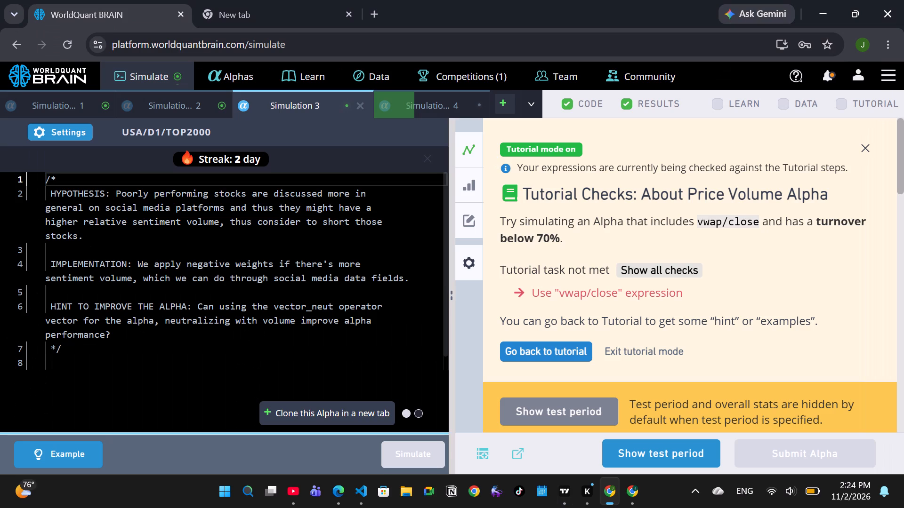
Set the neutralization of the cash-to-debt zscore alpha in Simulation 2 to Market and simulate it again.
{"action": "left_click", "coordinate": [176, 104]}
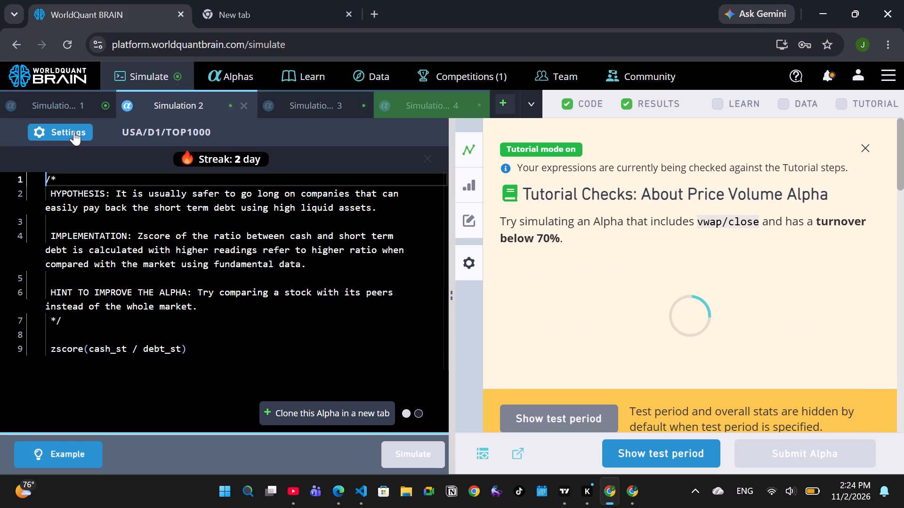
{"action": "left_click", "coordinate": [74, 131]}
{"action": "left_click", "coordinate": [182, 350]}
{"action": "left_click", "coordinate": [85, 381]}
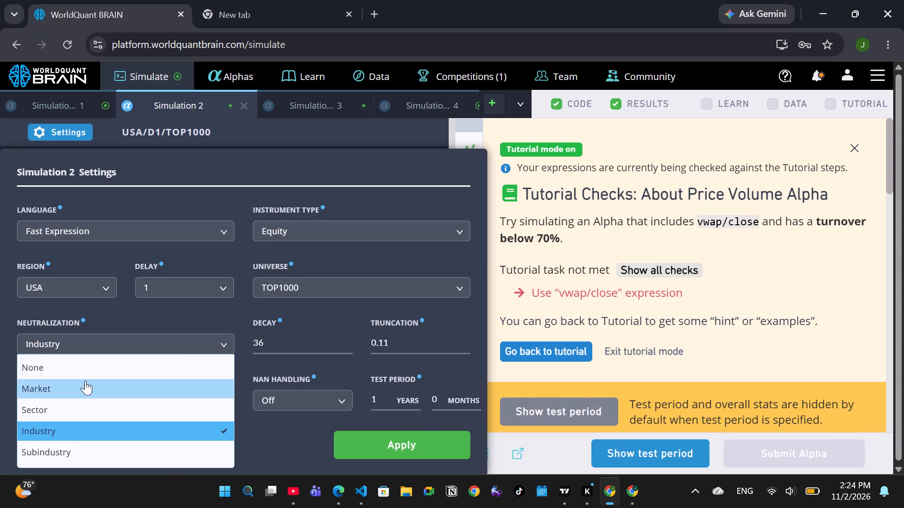
{"action": "left_click", "coordinate": [451, 450]}
{"action": "left_click", "coordinate": [427, 456]}
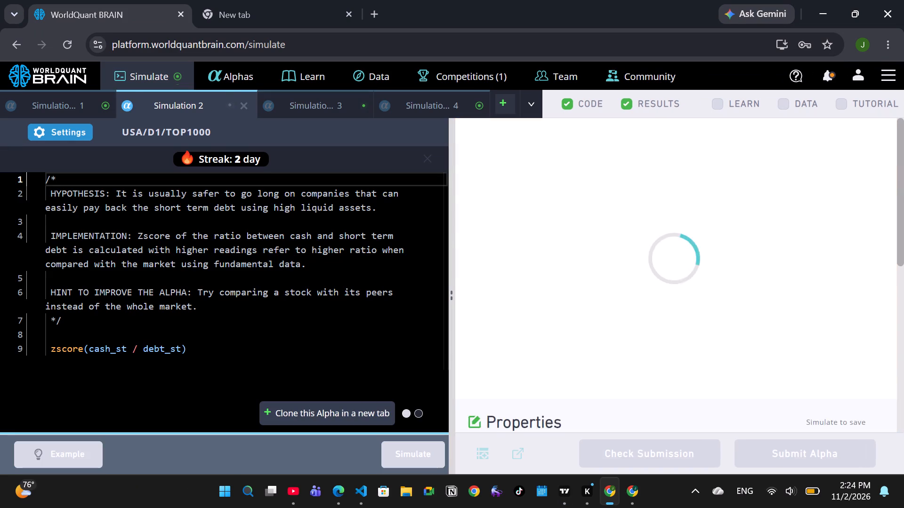
Set the neutralization of the EBIT and asset fair value alpha in Simulation 1 to None and apply it.
{"action": "left_click", "coordinate": [50, 109]}
{"action": "left_click", "coordinate": [66, 133]}
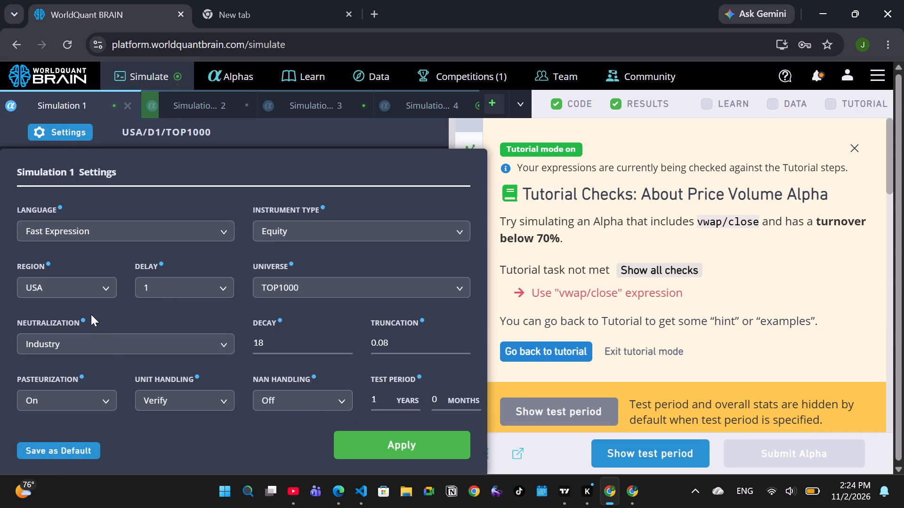
{"action": "left_click", "coordinate": [107, 340]}
{"action": "left_click", "coordinate": [71, 373]}
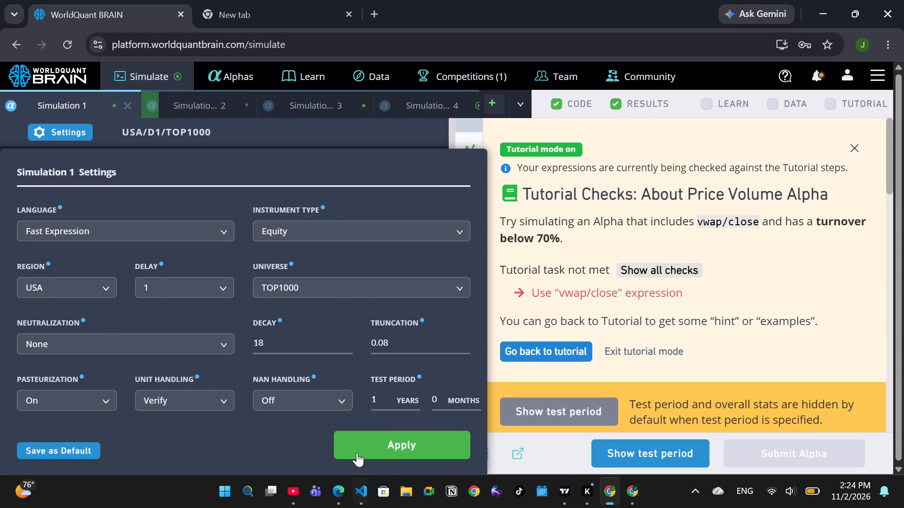
{"action": "left_click", "coordinate": [357, 452]}
{"action": "left_click", "coordinate": [422, 470]}
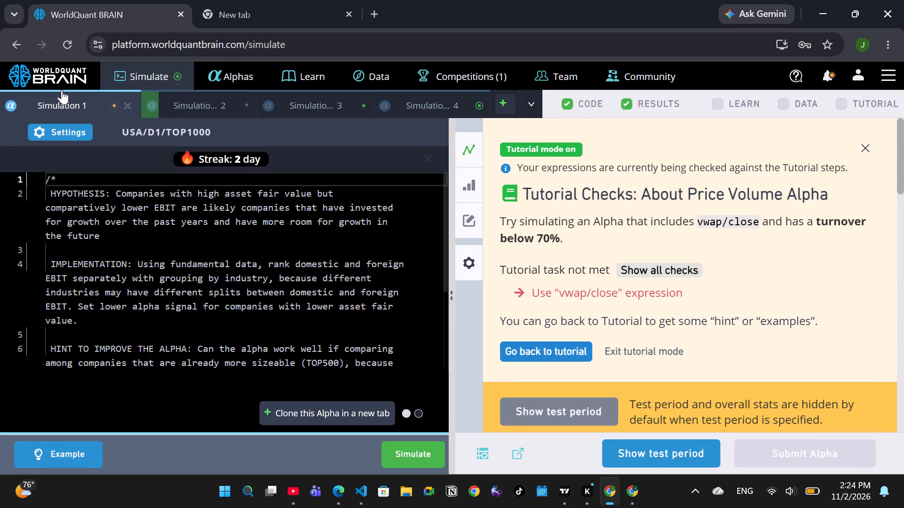
Set the neutralization of the social media sentiment alpha in Simulation 3 to None and simulate it again.
{"action": "left_click", "coordinate": [319, 110]}
{"action": "left_click", "coordinate": [62, 134]}
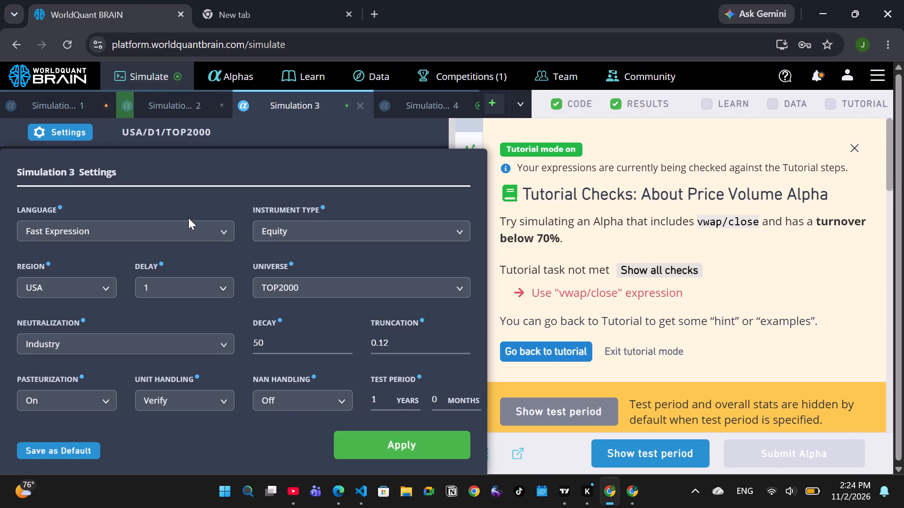
{"action": "left_click", "coordinate": [188, 337]}
{"action": "left_click", "coordinate": [39, 373]}
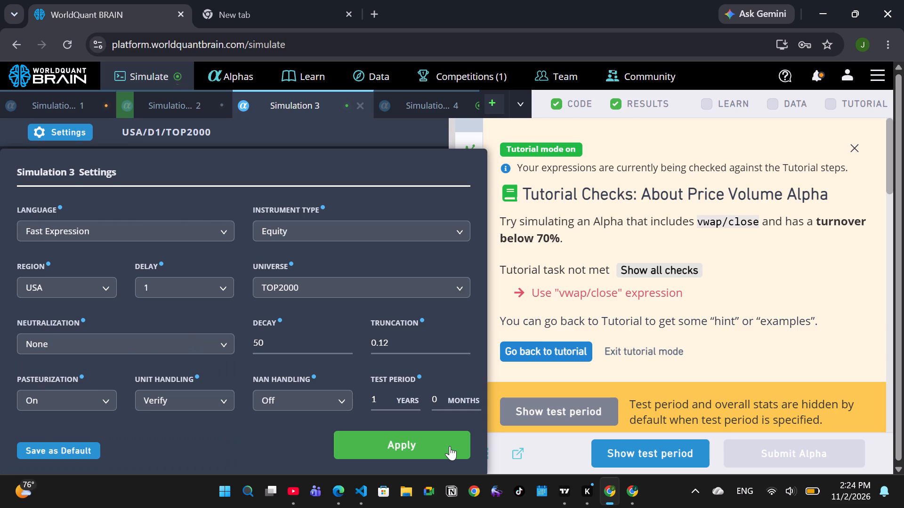
{"action": "left_click", "coordinate": [450, 446]}
{"action": "left_click", "coordinate": [417, 446]}
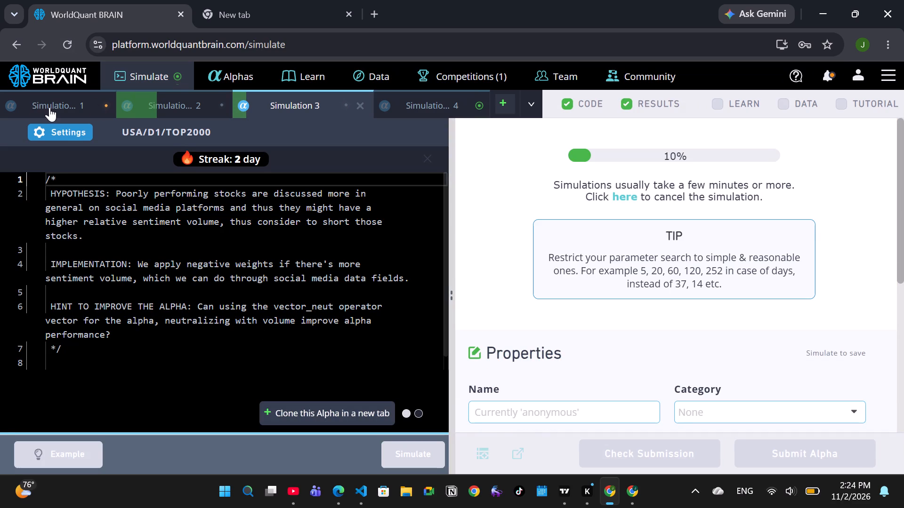
Check the settings of Simulation 1, reapply them and simulate its EBIT alpha again.
{"action": "left_click", "coordinate": [49, 107]}
{"action": "left_click", "coordinate": [67, 135]}
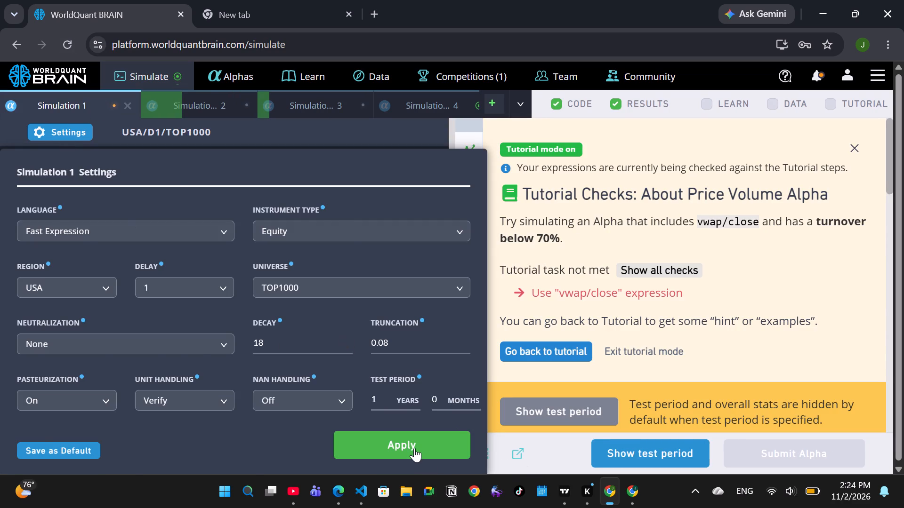
{"action": "left_click", "coordinate": [414, 447]}
{"action": "left_click", "coordinate": [414, 447]}
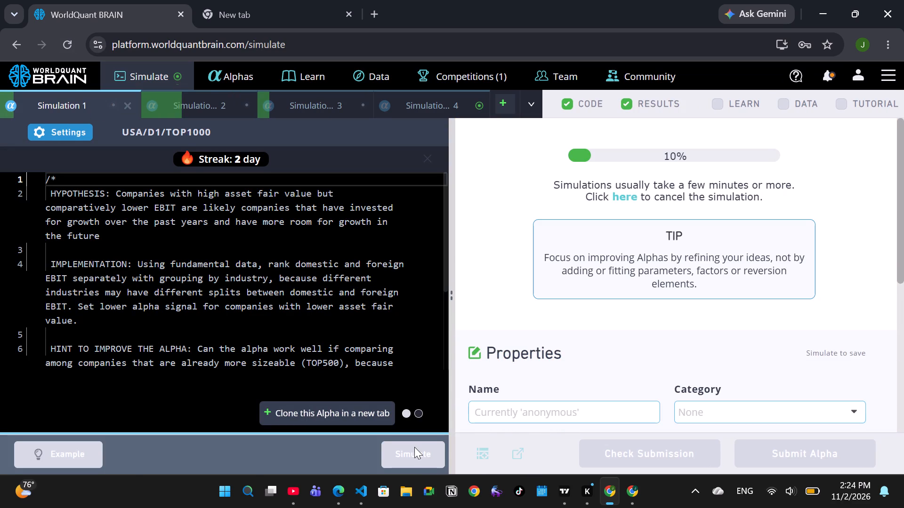
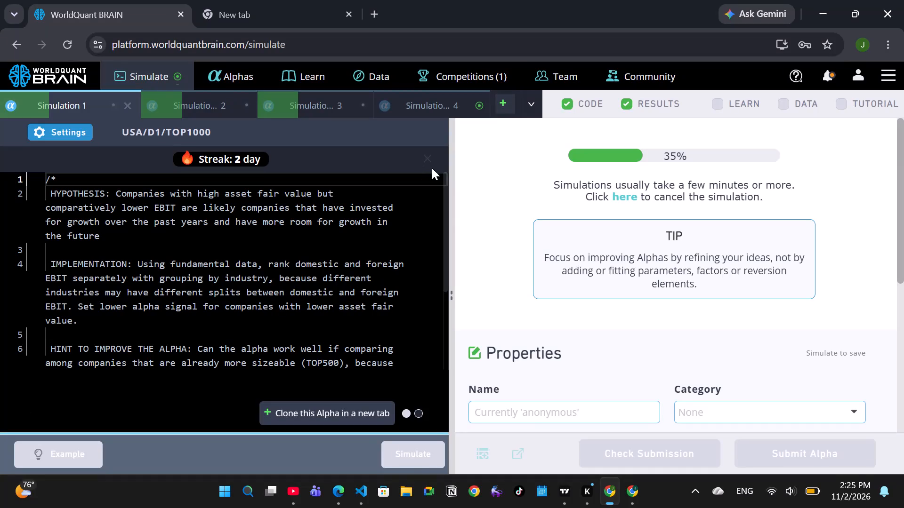
Reveal the test period of the operating income alpha in Simulation 4 and examine its pending IS testing check.
{"action": "left_click", "coordinate": [424, 93]}
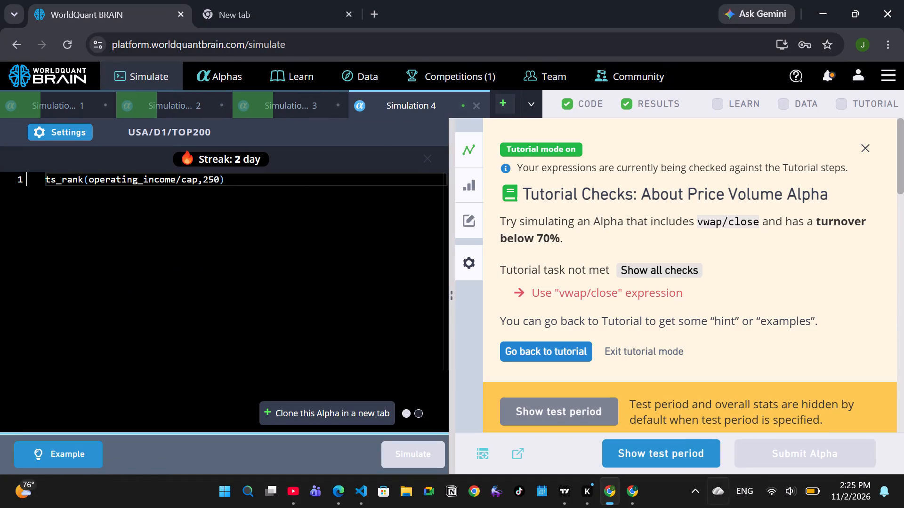
{"action": "left_click", "coordinate": [678, 454]}
{"action": "scroll", "coordinate": [736, 256], "scroll_direction": "down", "scroll_amount": 19}
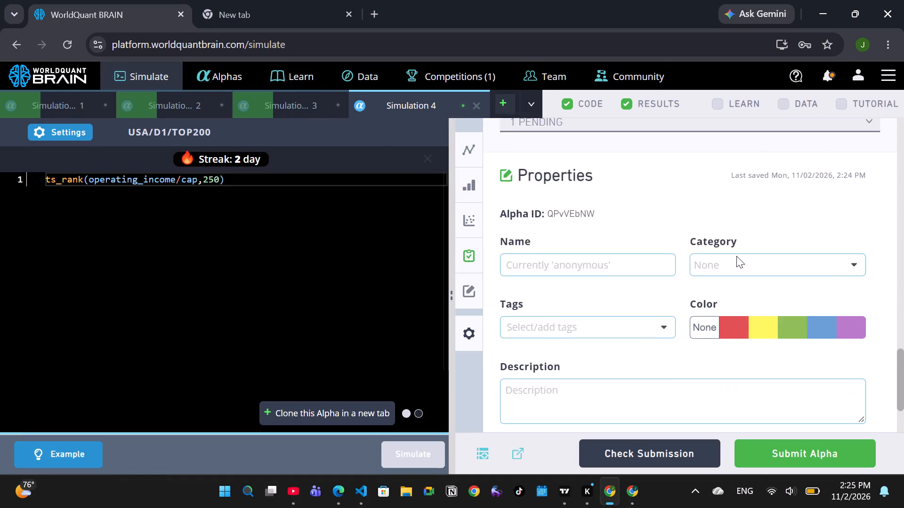
{"action": "scroll", "coordinate": [736, 256], "scroll_direction": "down", "scroll_amount": 5}
{"action": "scroll", "coordinate": [624, 327], "scroll_direction": "down", "scroll_amount": 11}
{"action": "scroll", "coordinate": [626, 318], "scroll_direction": "up", "scroll_amount": 6}
{"action": "scroll", "coordinate": [627, 319], "scroll_direction": "down", "scroll_amount": 3}
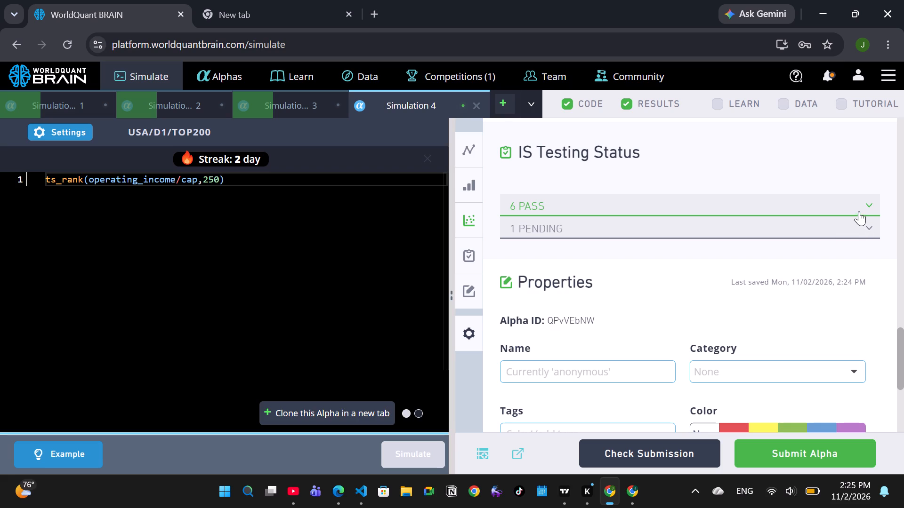
{"action": "left_click", "coordinate": [874, 230]}
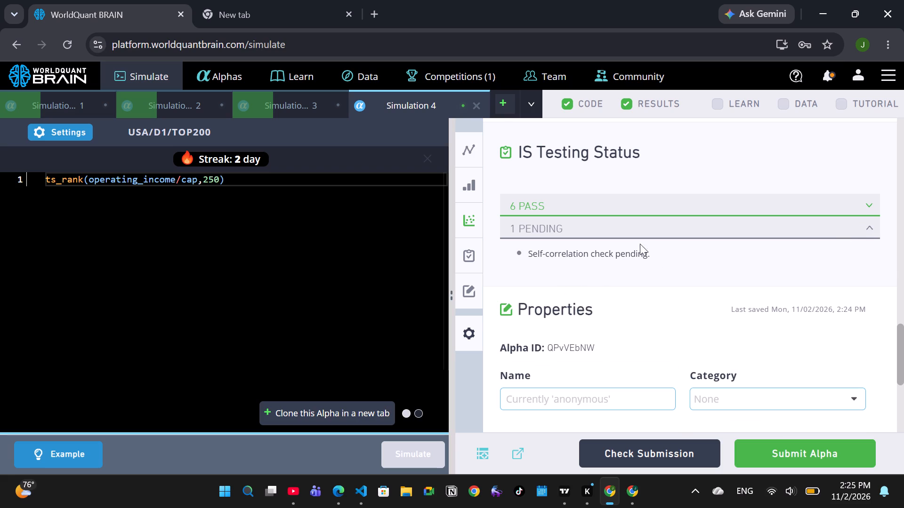
Try to submit the operating income alpha in Simulation 4.
{"action": "left_click", "coordinate": [815, 458]}
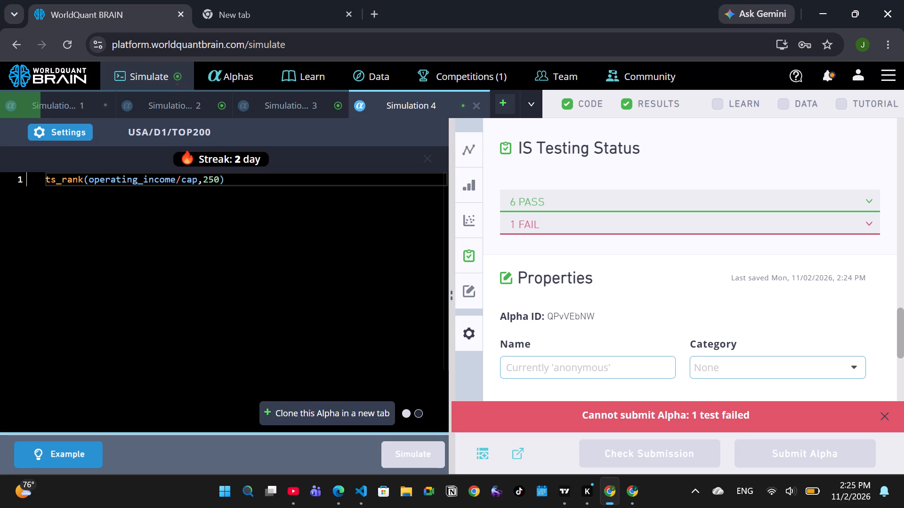
Set the neutralization of the operating income ts_rank alpha in Simulation 4 to None and simulate it again.
{"action": "left_click", "coordinate": [97, 133]}
{"action": "left_click", "coordinate": [75, 138]}
{"action": "left_click", "coordinate": [198, 344]}
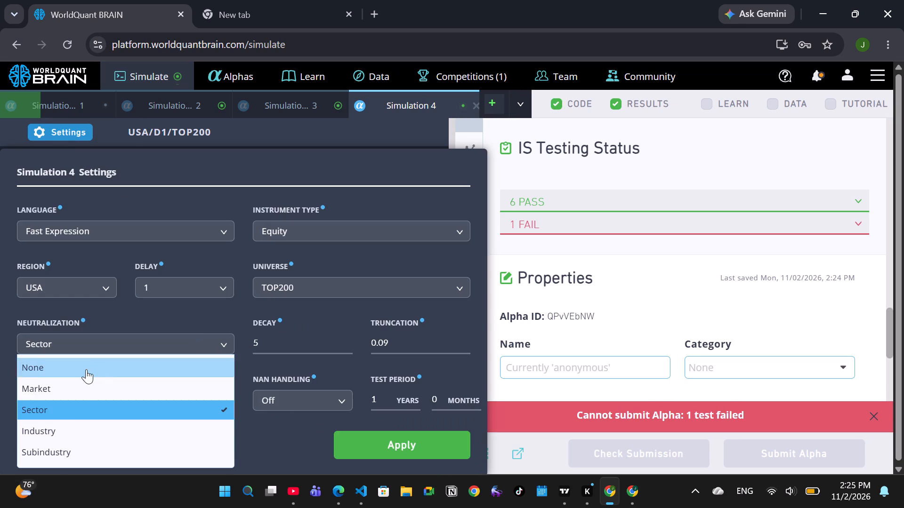
{"action": "left_click", "coordinate": [86, 369]}
{"action": "left_click", "coordinate": [392, 447]}
{"action": "left_click", "coordinate": [394, 449]}
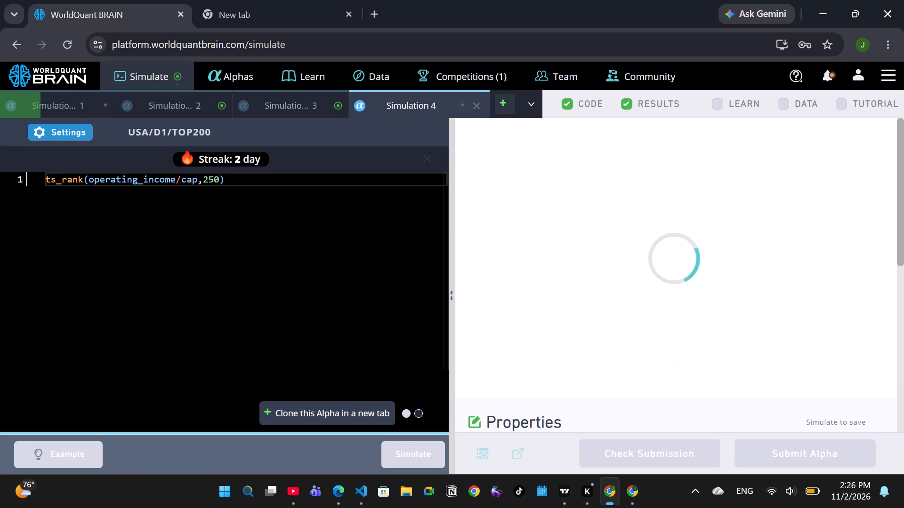
Set the neutralization of the cash-to-debt zscore alpha in Simulation 2 to None and simulate it again.
{"action": "left_click", "coordinate": [172, 106]}
{"action": "left_click", "coordinate": [62, 133]}
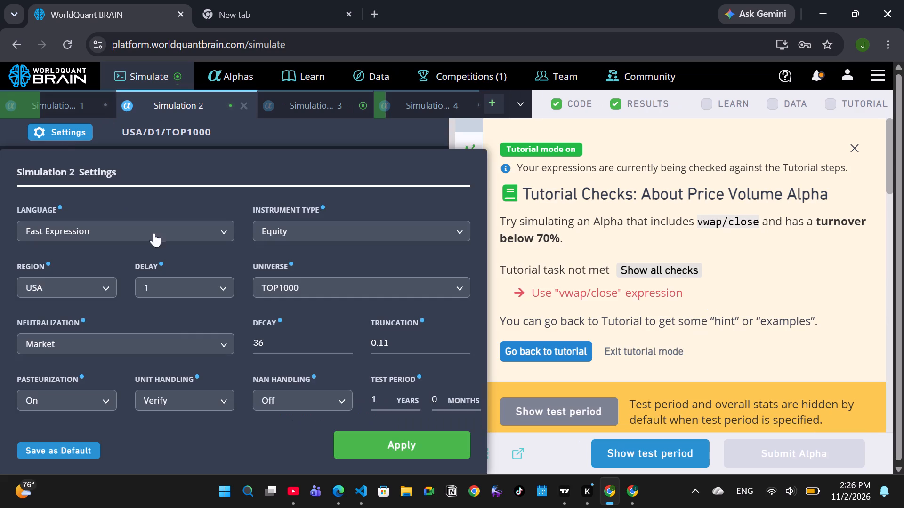
{"action": "left_click", "coordinate": [167, 338]}
{"action": "left_click", "coordinate": [80, 357]}
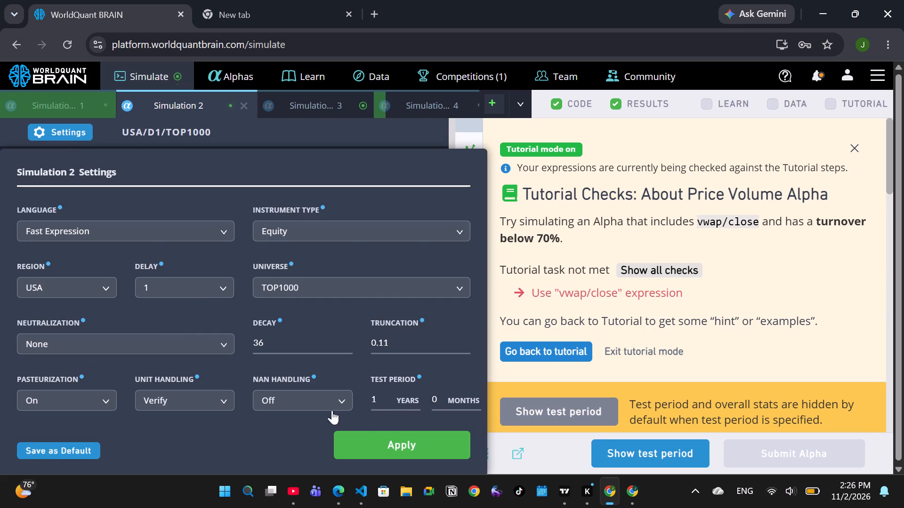
{"action": "left_click", "coordinate": [439, 450]}
{"action": "left_click", "coordinate": [439, 450]}
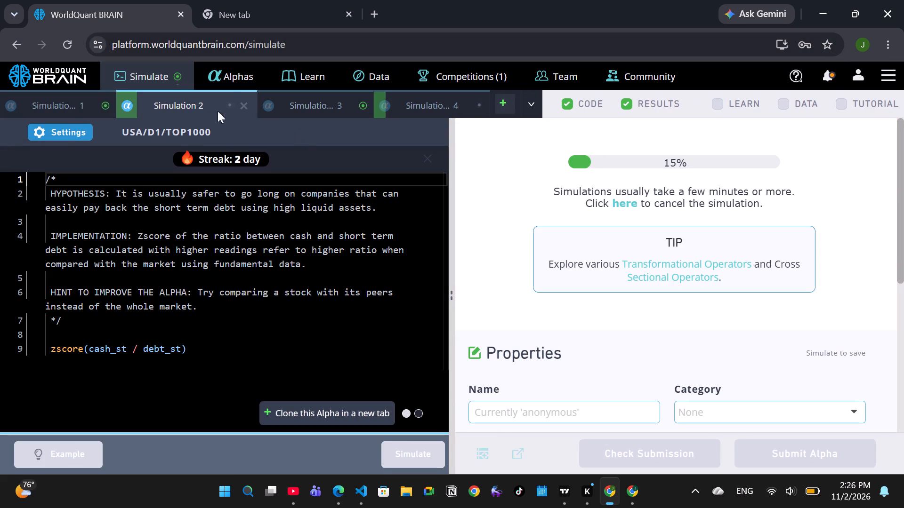
Raise the decay of the EBIT and asset fair value alpha in Simulation 1 to 21 and simulate it again.
{"action": "left_click", "coordinate": [50, 109]}
{"action": "left_click", "coordinate": [61, 125]}
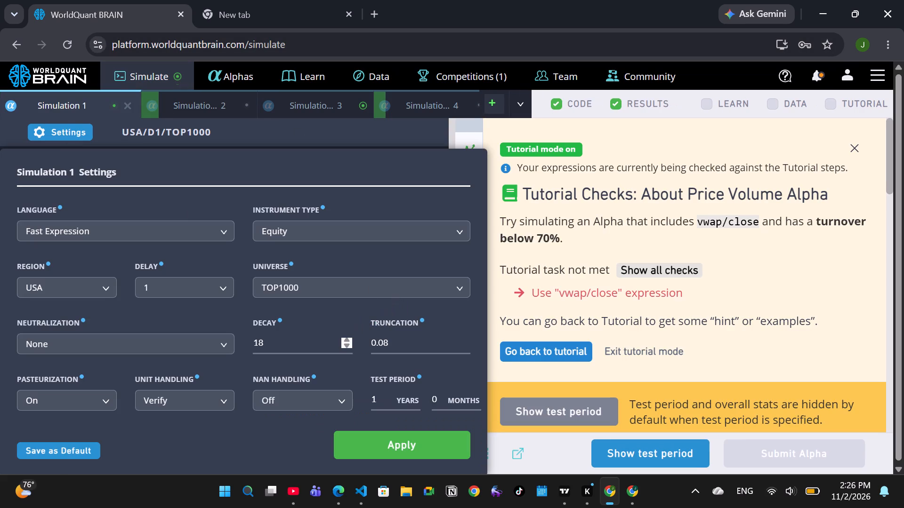
{"action": "triple_click", "coordinate": [347, 341]}
{"action": "left_click", "coordinate": [354, 437]}
{"action": "left_click", "coordinate": [420, 458]}
Set the neutralization of the social media sentiment alpha in Simulation 3 to Subindustry and apply it.
{"action": "left_click", "coordinate": [318, 109]}
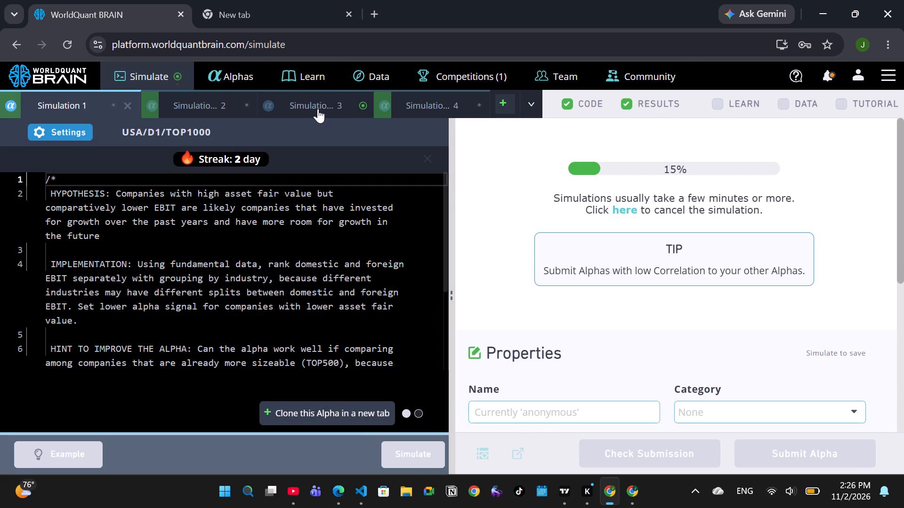
{"action": "left_click", "coordinate": [67, 128]}
{"action": "left_click", "coordinate": [221, 348]}
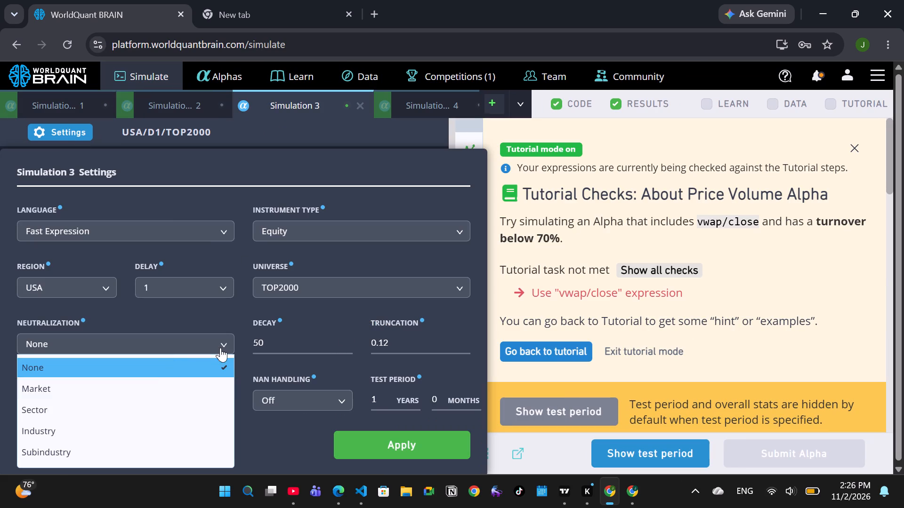
{"action": "left_click", "coordinate": [79, 444]}
{"action": "left_click", "coordinate": [463, 436]}
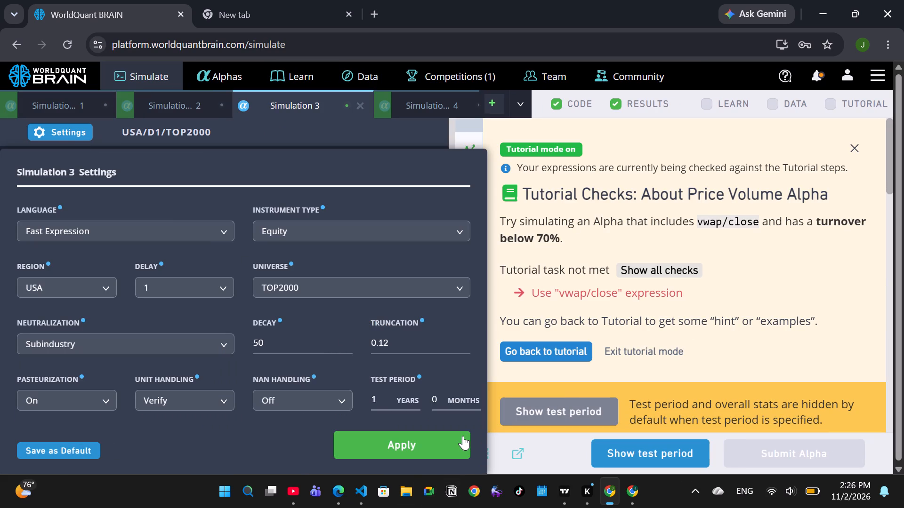
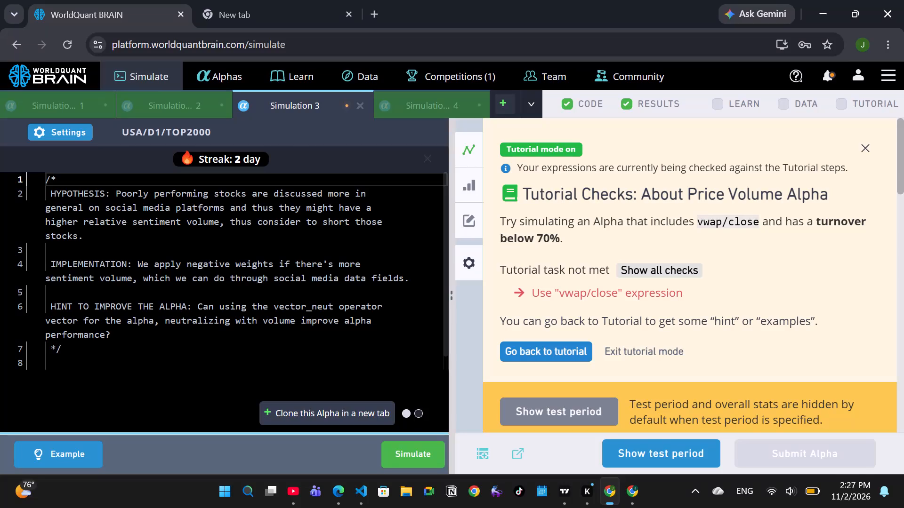
Simulate the social media sentiment alpha in Simulation 3 again with the applied Subindustry neutralization.
{"action": "left_click", "coordinate": [413, 460]}
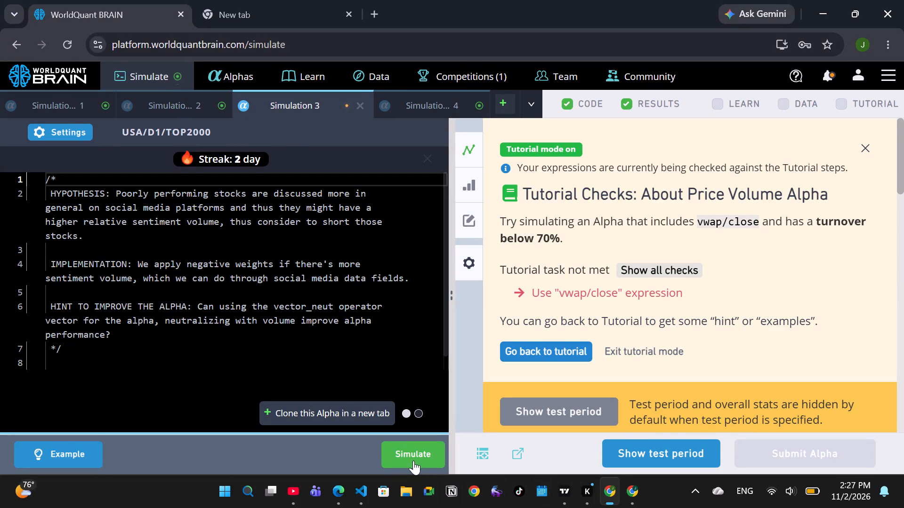
Open the neutralization choices in the settings of the cash-to-debt zscore alpha in Simulation 2.
{"action": "left_click", "coordinate": [154, 107]}
{"action": "left_click", "coordinate": [68, 130]}
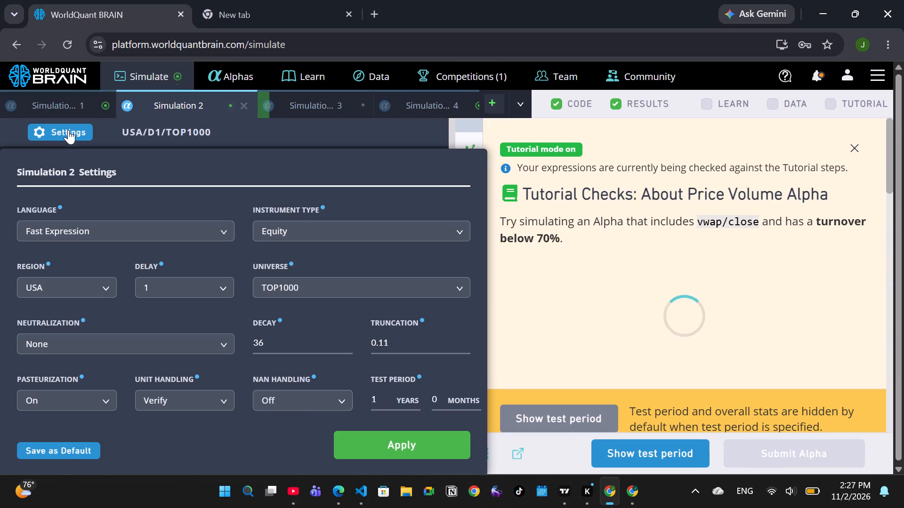
{"action": "left_click", "coordinate": [202, 343]}
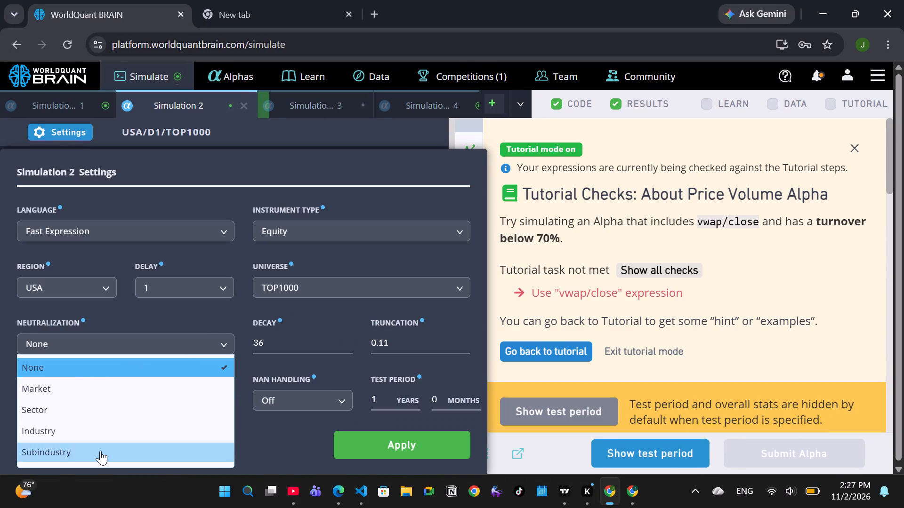
Set the neutralization of the cash-to-debt zscore alpha in Simulation 2 to Subindustry, apply it and simulate the alpha again.
{"action": "left_click", "coordinate": [100, 451]}
{"action": "left_click", "coordinate": [420, 451]}
{"action": "left_click", "coordinate": [420, 451]}
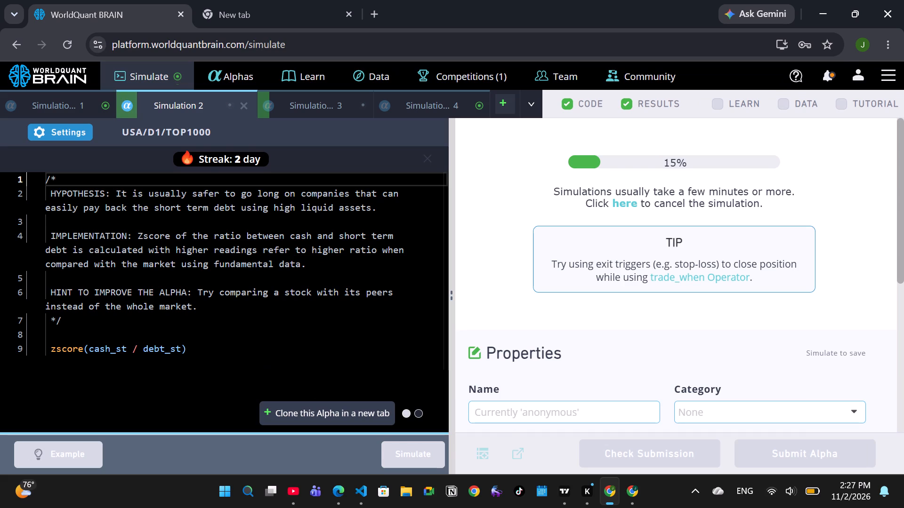
Change the universe of the EBIT and asset fair value alpha in Simulation 1 to TOP200, apply it and simulate again.
{"action": "left_click", "coordinate": [36, 106]}
{"action": "left_click", "coordinate": [70, 137]}
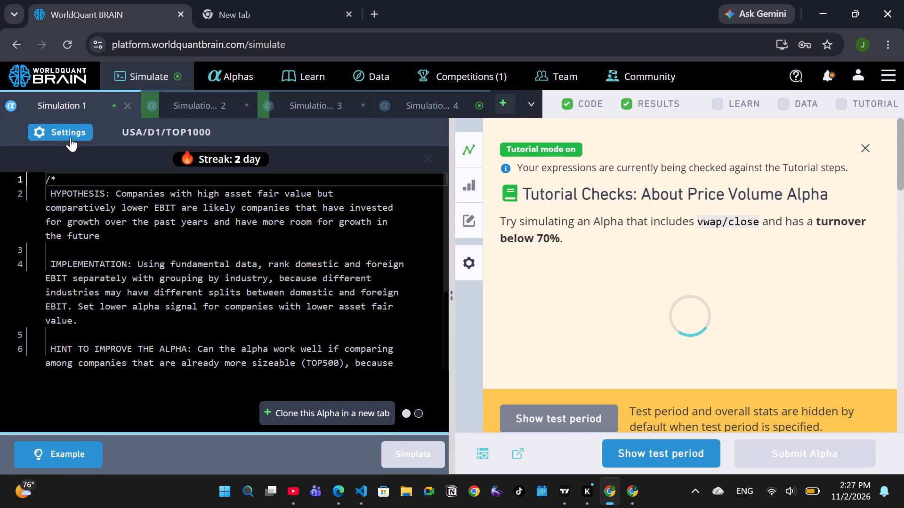
{"action": "left_click", "coordinate": [332, 287]}
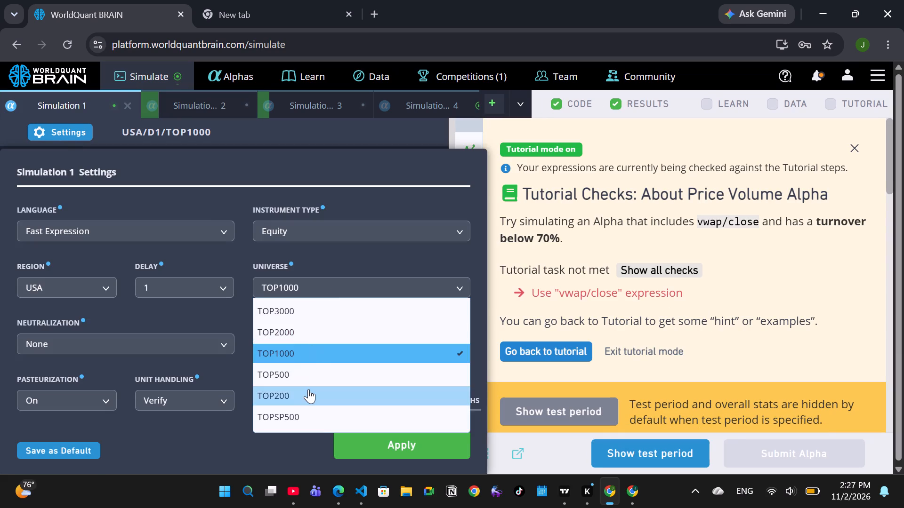
{"action": "left_click", "coordinate": [308, 389]}
{"action": "left_click", "coordinate": [397, 444]}
{"action": "left_click", "coordinate": [399, 452]}
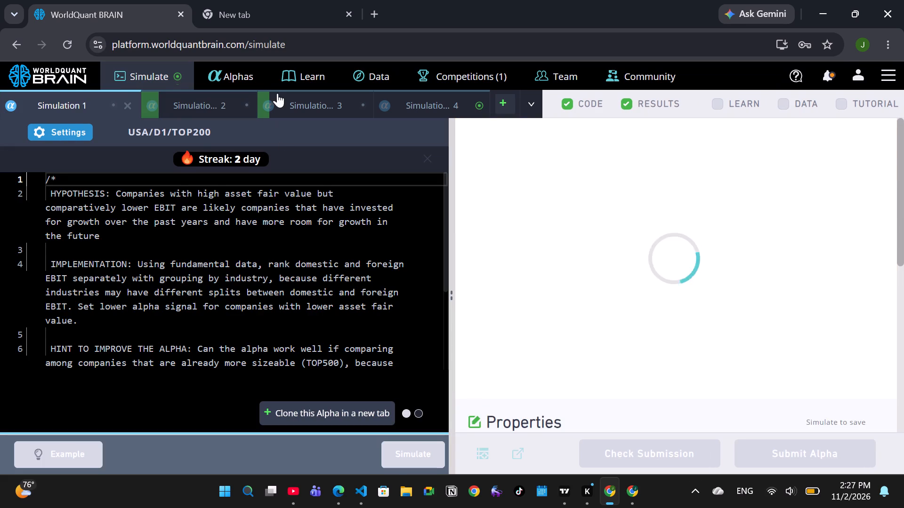
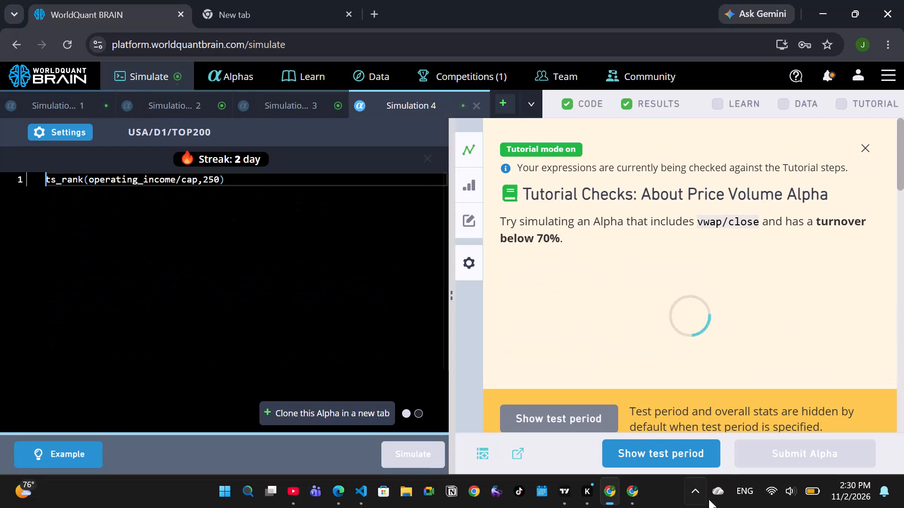
Show the test period results of the operating income alpha in Simulation 4 and examine its summary and IS testing status.
{"action": "left_click", "coordinate": [663, 463]}
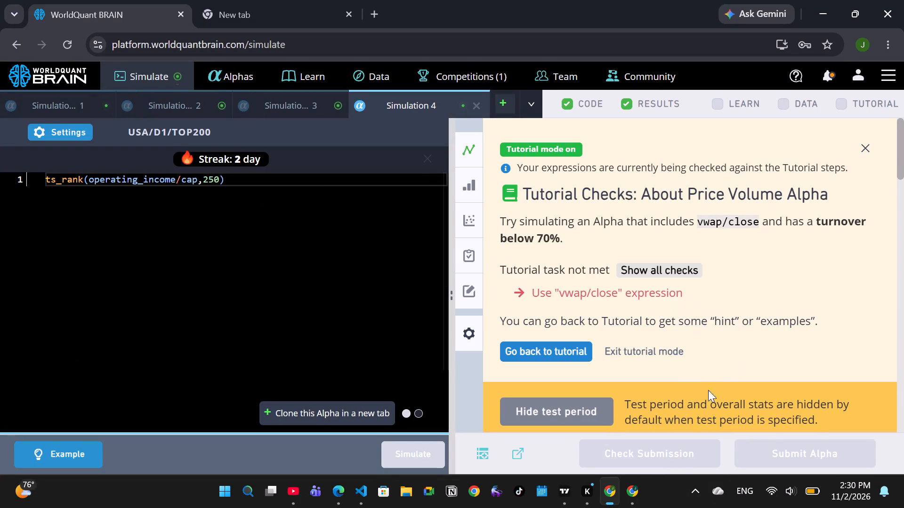
{"action": "scroll", "coordinate": [731, 359], "scroll_direction": "down", "scroll_amount": 4}
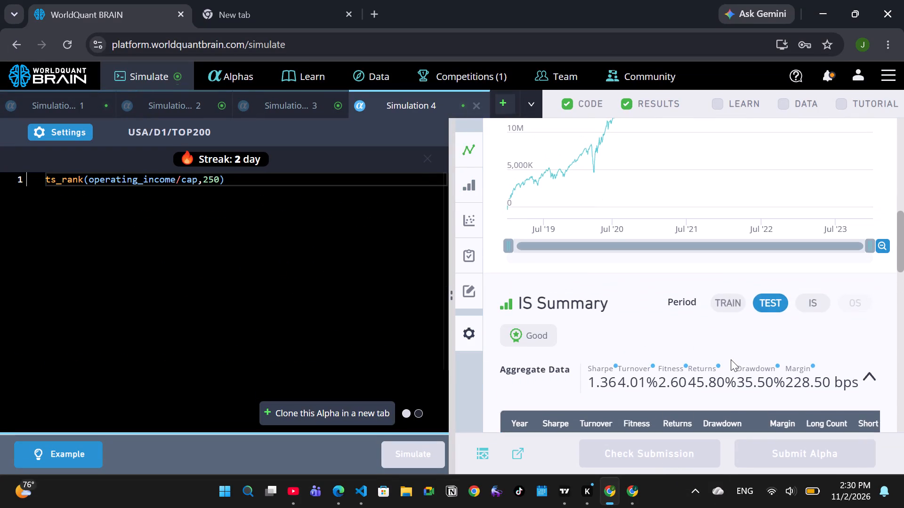
{"action": "scroll", "coordinate": [731, 359], "scroll_direction": "down", "scroll_amount": 2}
{"action": "scroll", "coordinate": [731, 359], "scroll_direction": "up", "scroll_amount": 2}
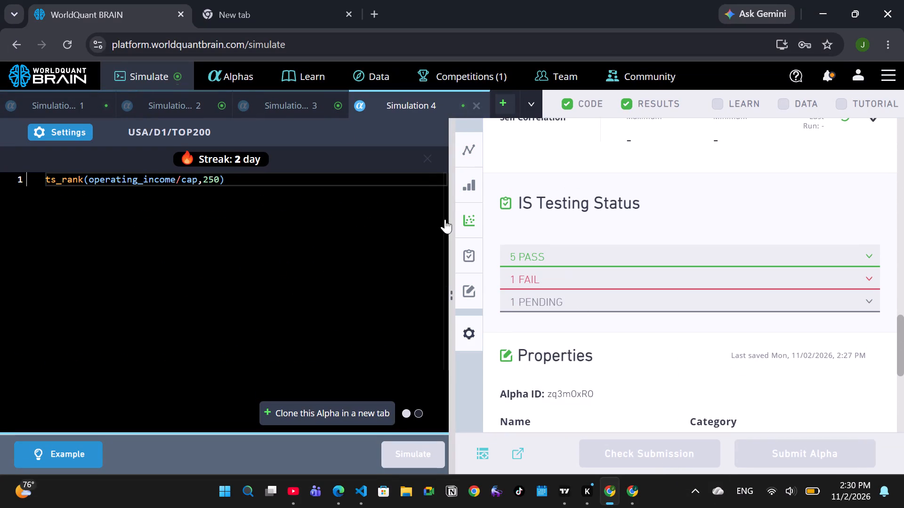
Set the universe of the operating income alpha in Simulation 4 to TOP2000, apply the settings and simulate it again.
{"action": "left_click", "coordinate": [87, 132]}
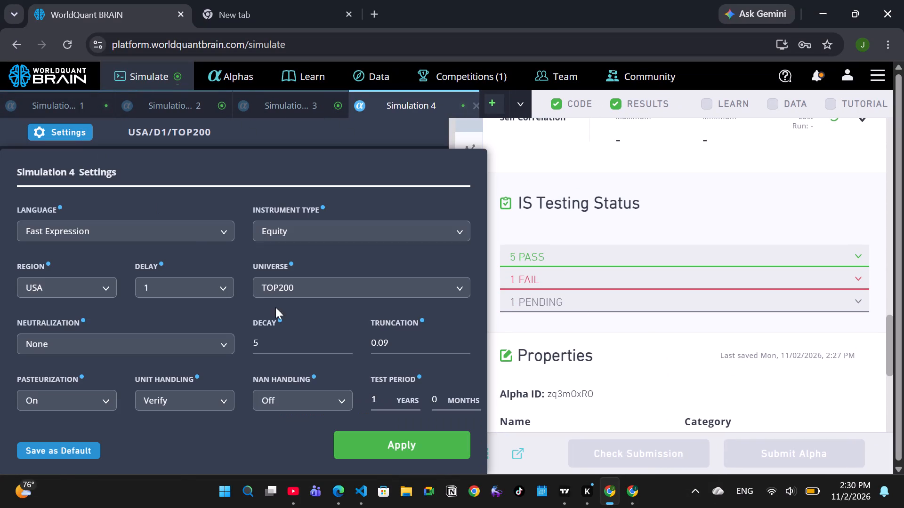
{"action": "left_click", "coordinate": [338, 288]}
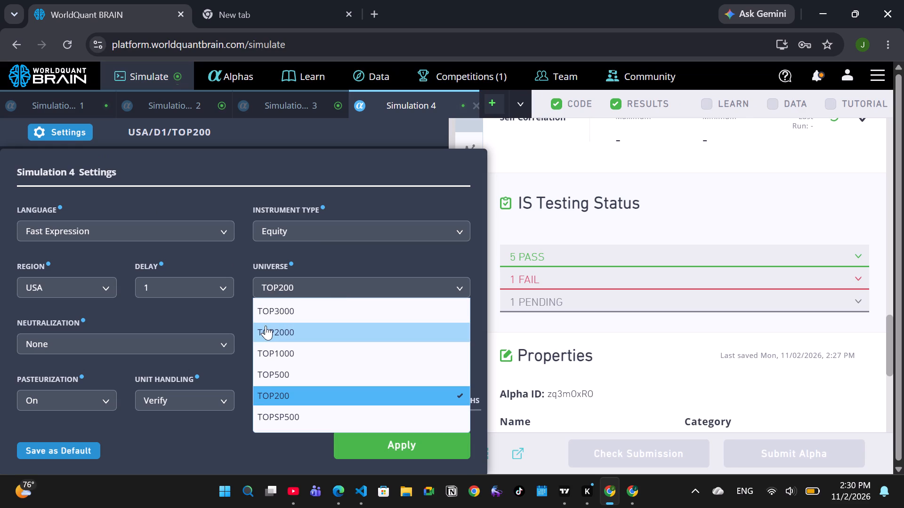
{"action": "left_click", "coordinate": [266, 325]}
{"action": "left_click", "coordinate": [395, 449]}
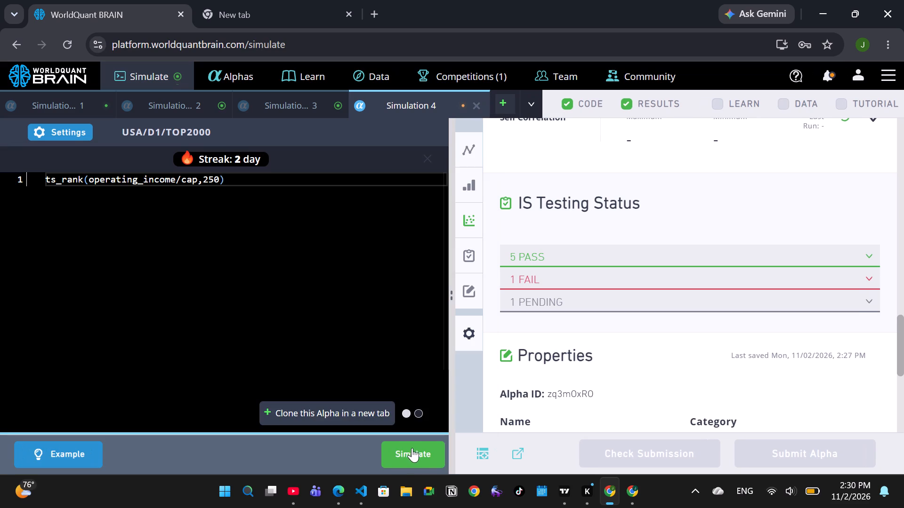
{"action": "left_click", "coordinate": [415, 449]}
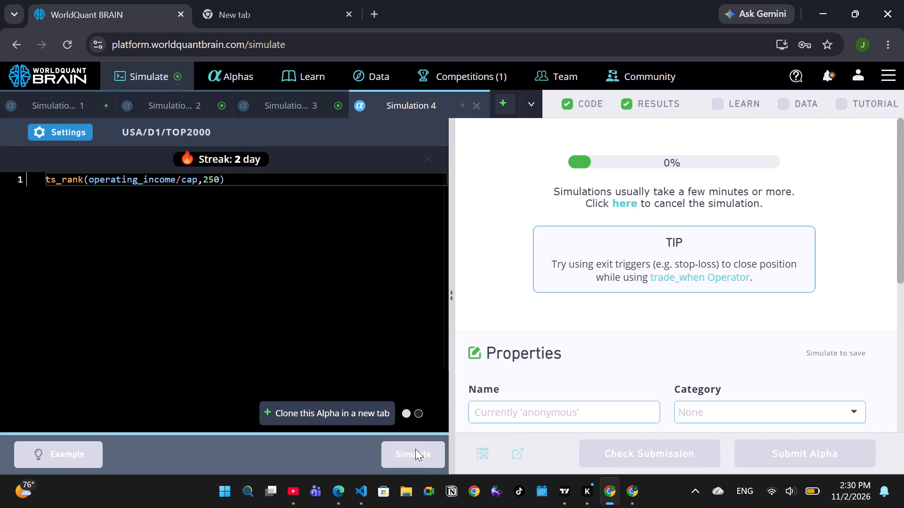
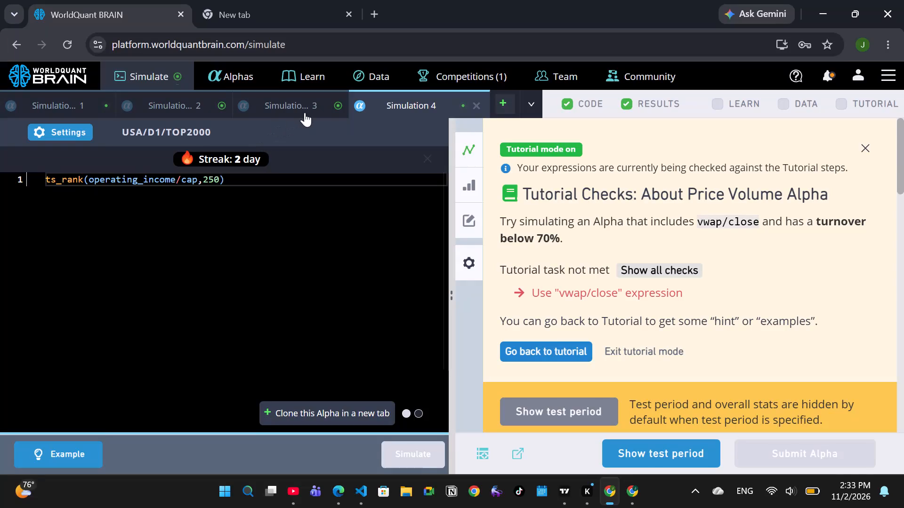
Set the decay of the social media sentiment volume alpha in Simulation 3 to 54, apply the settings and simulate it again.
{"action": "left_click", "coordinate": [305, 112]}
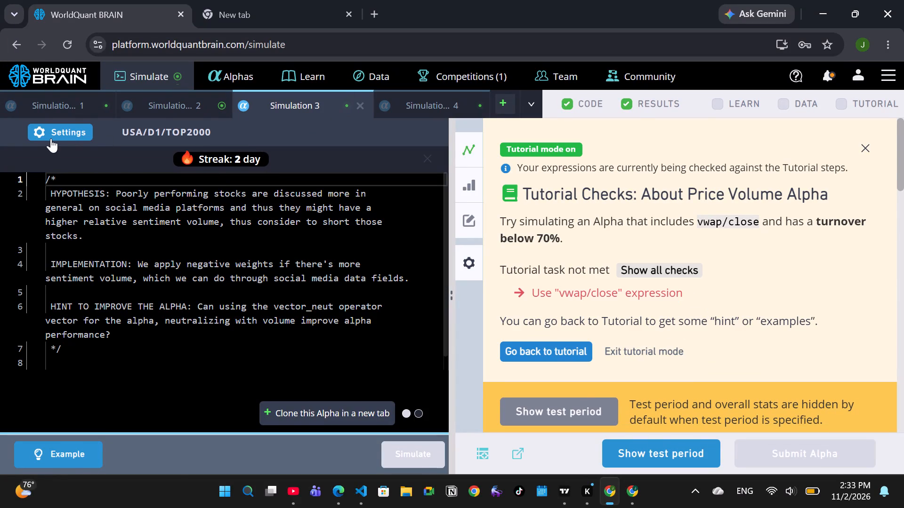
{"action": "left_click", "coordinate": [51, 138]}
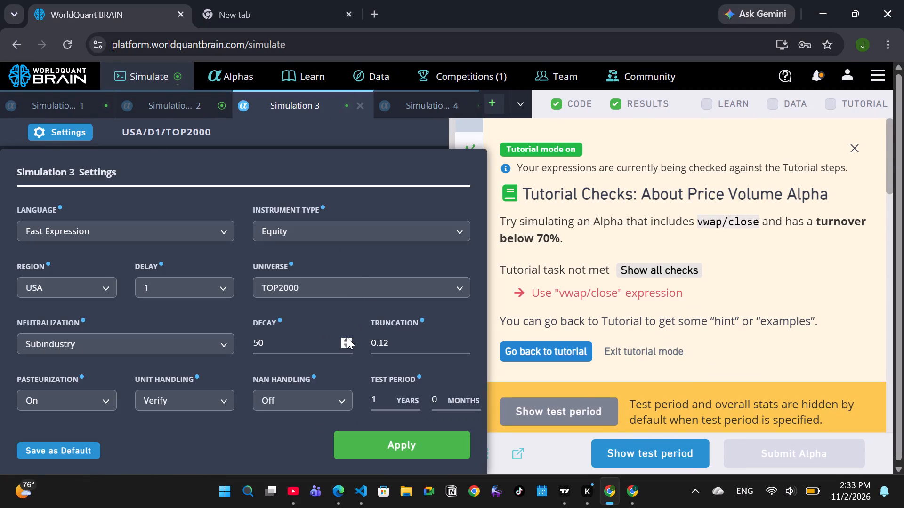
{"action": "triple_click", "coordinate": [347, 337]}
{"action": "left_click", "coordinate": [347, 337]}
{"action": "left_click", "coordinate": [391, 443]}
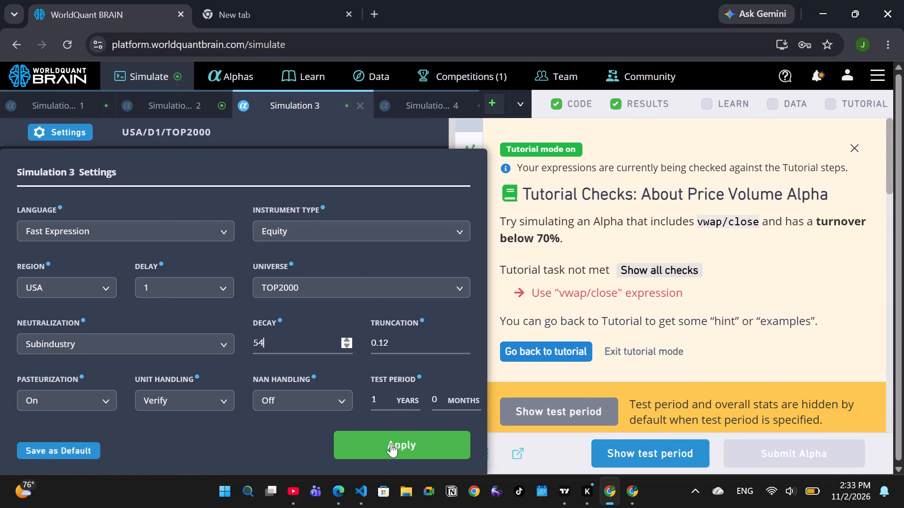
{"action": "left_click", "coordinate": [408, 456]}
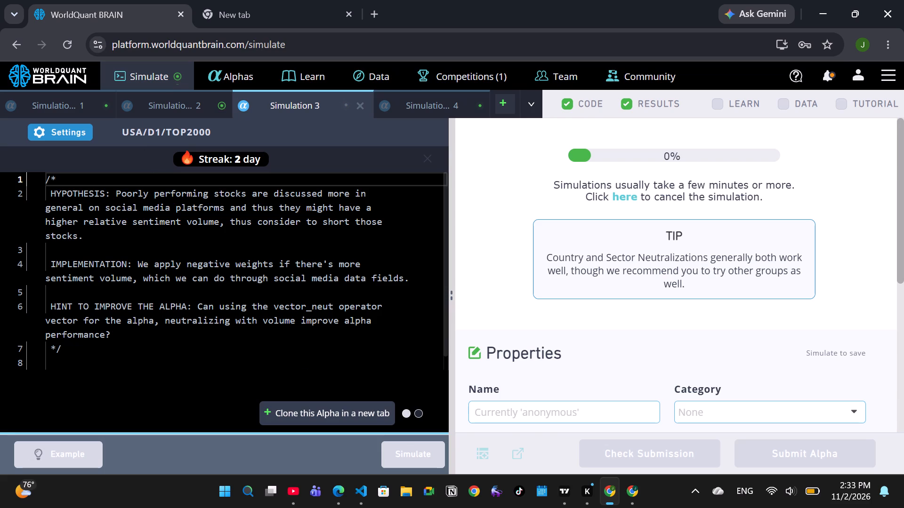
Set the neutralization of the cash to short-term debt alpha in Simulation 2 to Market, apply the settings and simulate it again.
{"action": "left_click", "coordinate": [171, 105]}
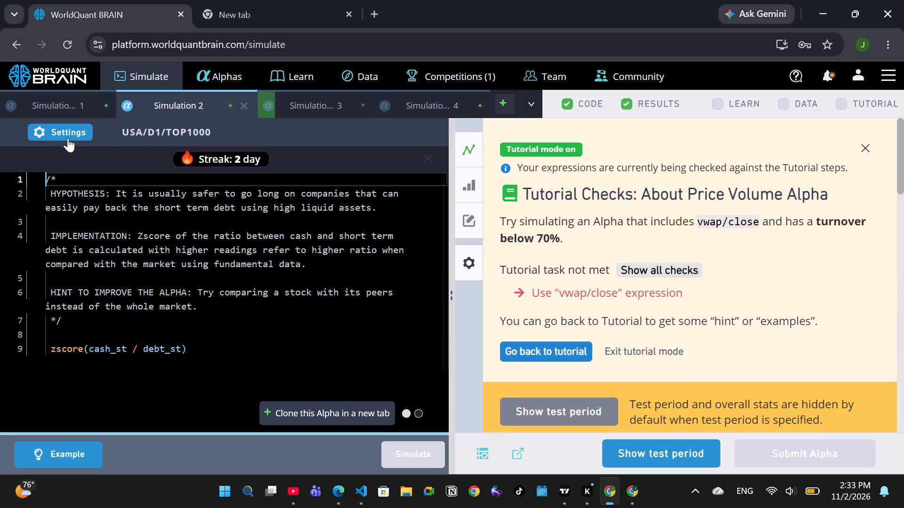
{"action": "left_click", "coordinate": [68, 136]}
{"action": "left_click", "coordinate": [201, 348]}
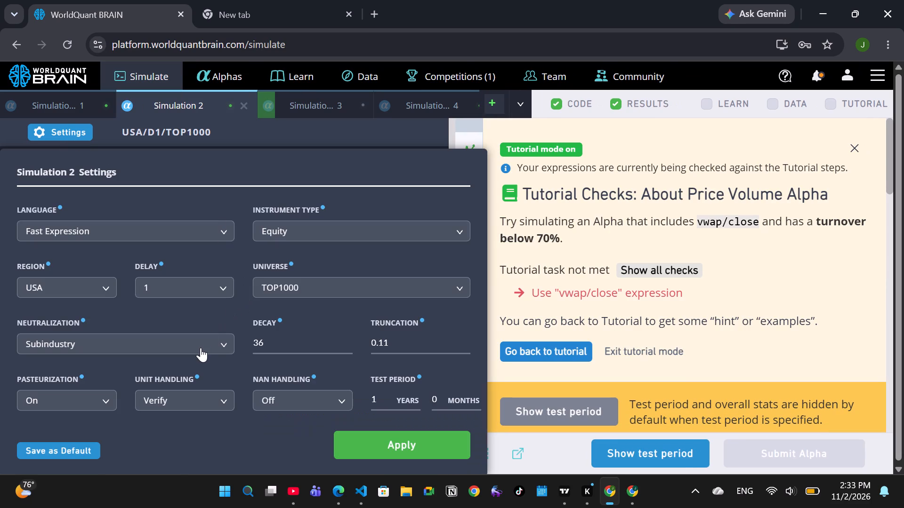
{"action": "left_click", "coordinate": [73, 382]}
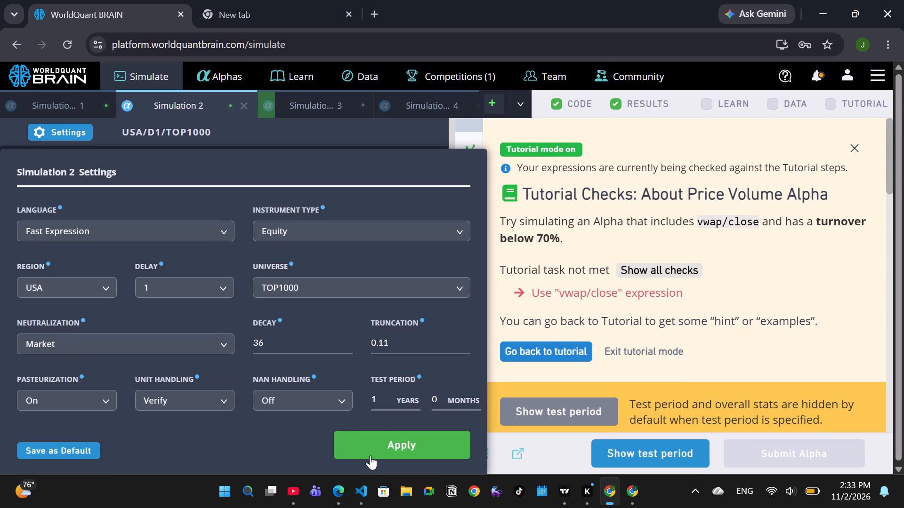
{"action": "left_click", "coordinate": [375, 453]}
{"action": "left_click", "coordinate": [402, 454]}
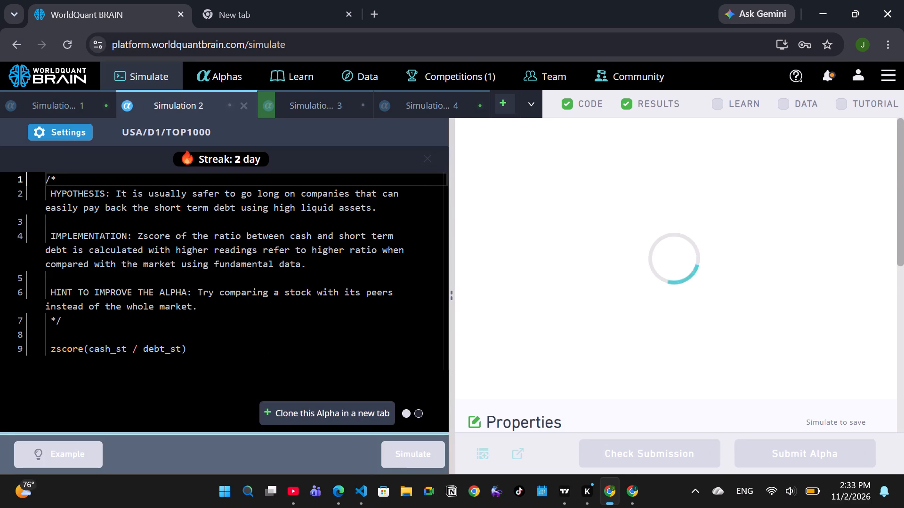
Set the truncation of the asset fair value and EBIT alpha in Simulation 1 to 0.13, apply the settings and simulate it again.
{"action": "left_click", "coordinate": [55, 99]}
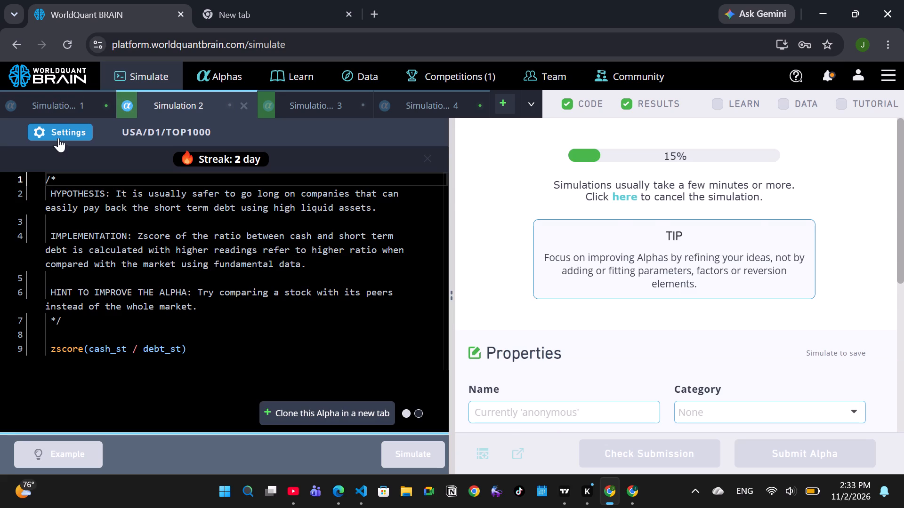
{"action": "left_click", "coordinate": [62, 133]}
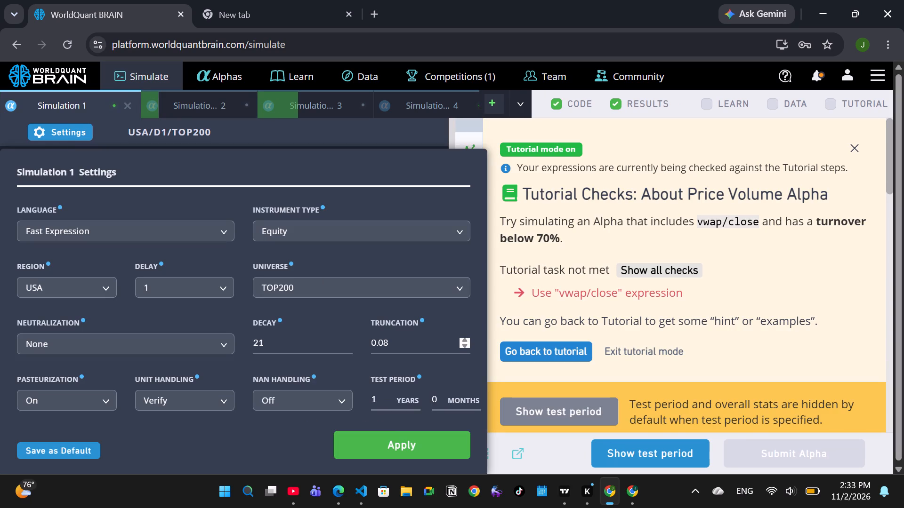
{"action": "triple_click", "coordinate": [464, 341]}
{"action": "triple_click", "coordinate": [464, 341]}
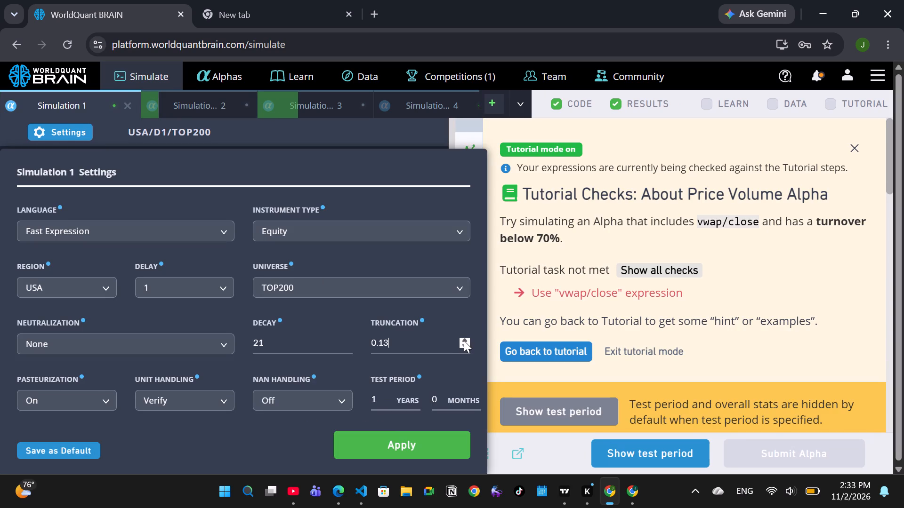
{"action": "left_click", "coordinate": [421, 441]}
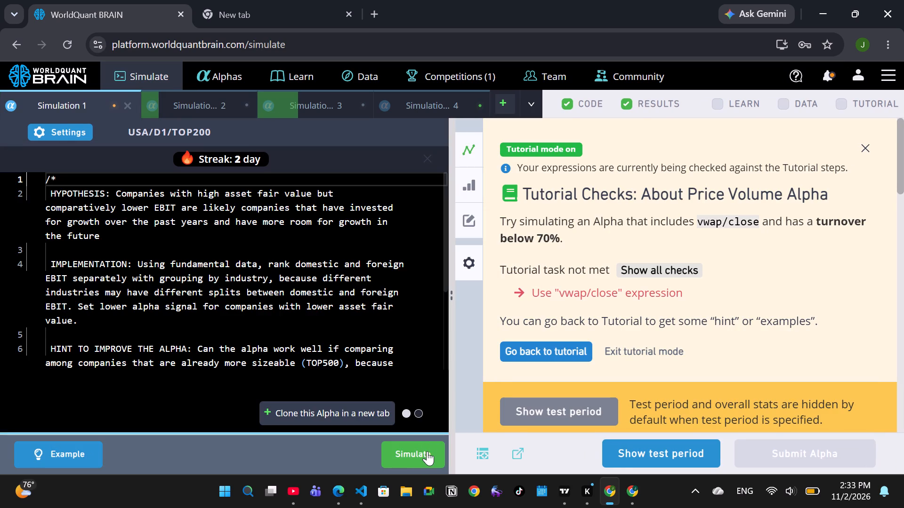
{"action": "left_click", "coordinate": [427, 451]}
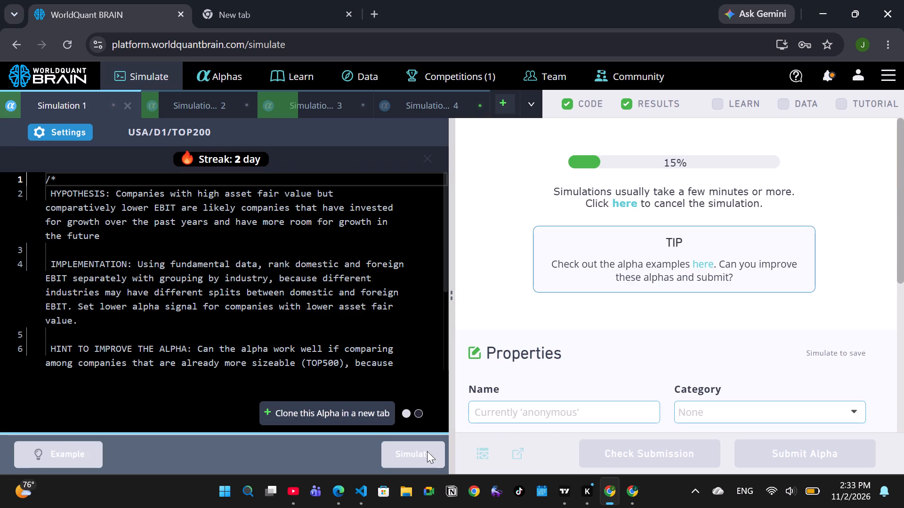
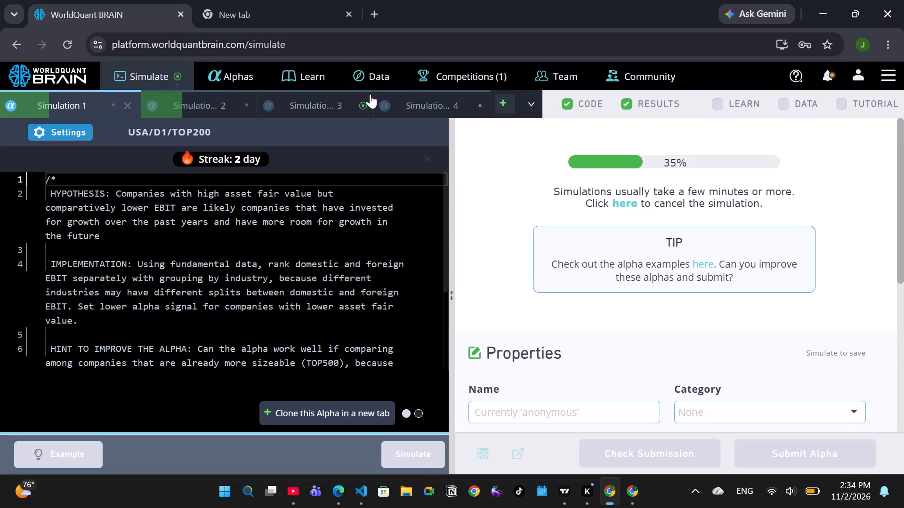
Set the neutralization of the social media sentiment volume alpha in Simulation 3 to Market, apply the settings and simulate it again.
{"action": "left_click", "coordinate": [331, 108]}
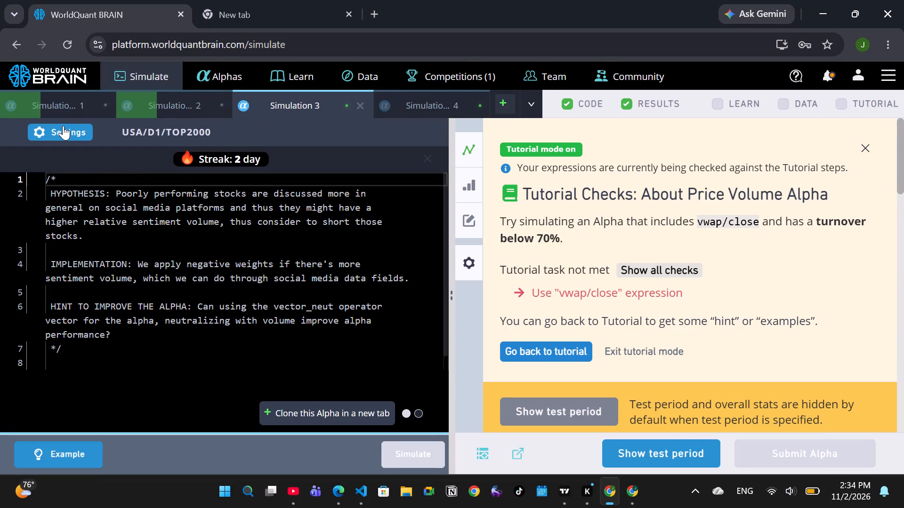
{"action": "left_click", "coordinate": [63, 126]}
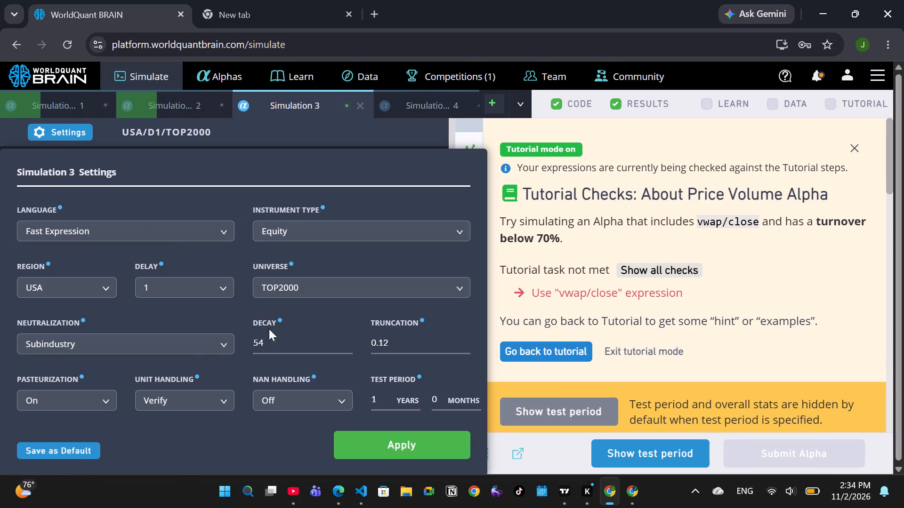
{"action": "left_click", "coordinate": [204, 350]}
{"action": "left_click", "coordinate": [84, 379]}
{"action": "left_click", "coordinate": [367, 439]}
{"action": "left_click", "coordinate": [402, 450]}
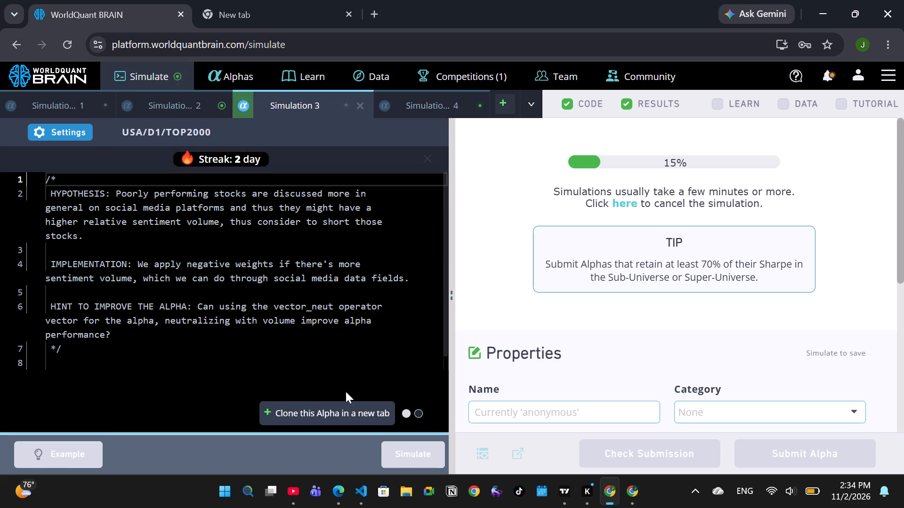
Set the neutralization of the cash to short-term debt alpha in Simulation 2 to Industry, apply the settings and simulate it again.
{"action": "left_click_drag", "start_coordinate": [177, 119], "coordinate": [176, 115]}
{"action": "left_click", "coordinate": [176, 115]}
{"action": "left_click", "coordinate": [64, 135]}
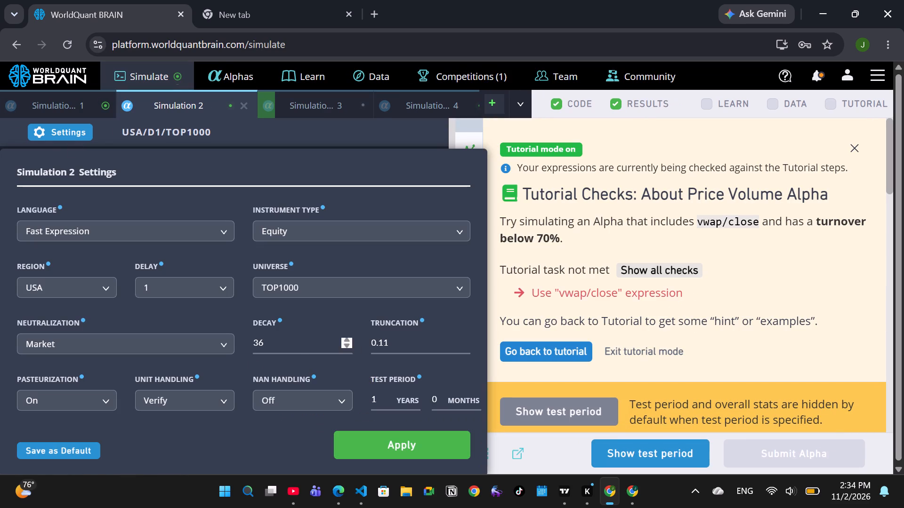
{"action": "left_click", "coordinate": [224, 350]}
{"action": "left_click", "coordinate": [88, 435]}
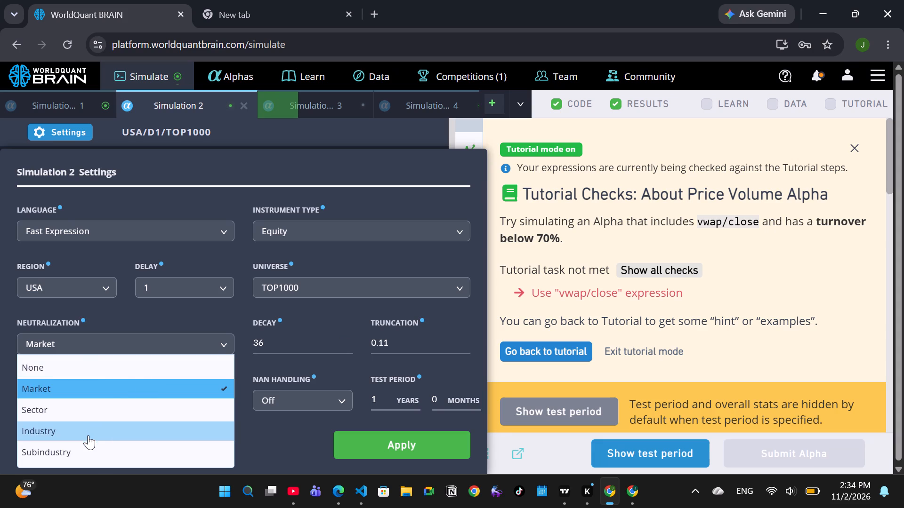
{"action": "left_click", "coordinate": [371, 448]}
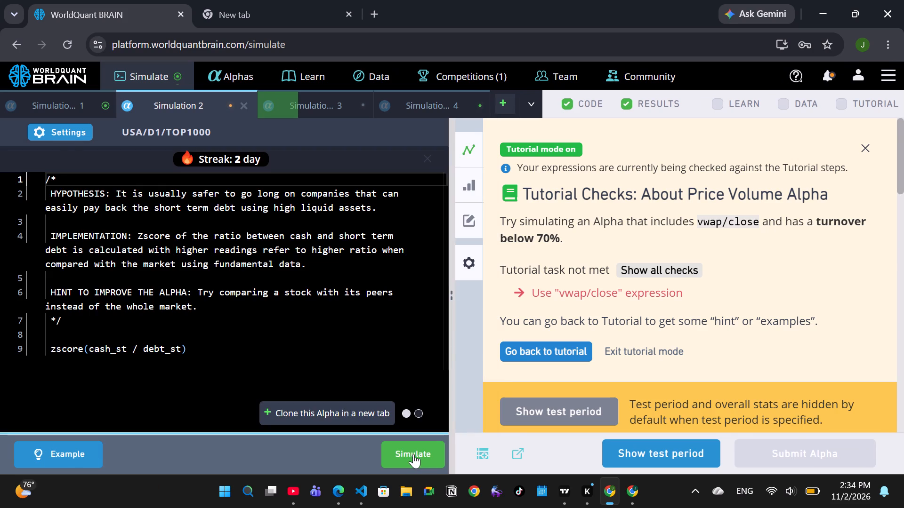
{"action": "left_click", "coordinate": [413, 454]}
Set the neutralization of the asset fair value and EBIT alpha in Simulation 1 to Subindustry, apply the settings and simulate it again.
{"action": "left_click", "coordinate": [52, 109]}
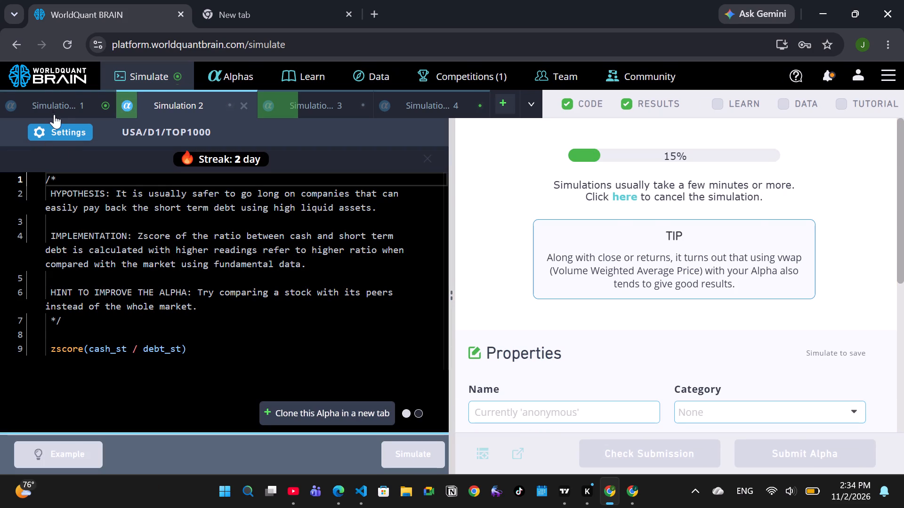
{"action": "left_click", "coordinate": [61, 139]}
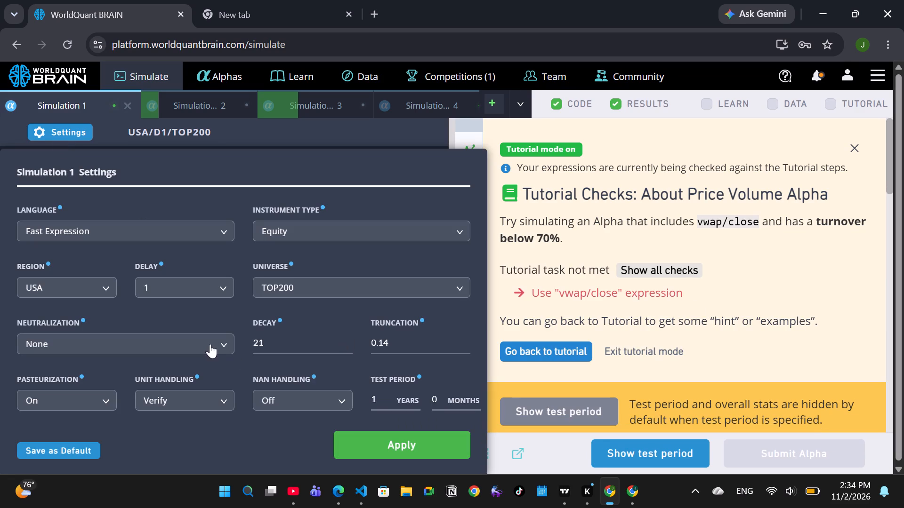
{"action": "left_click", "coordinate": [210, 344]}
{"action": "left_click", "coordinate": [115, 451]}
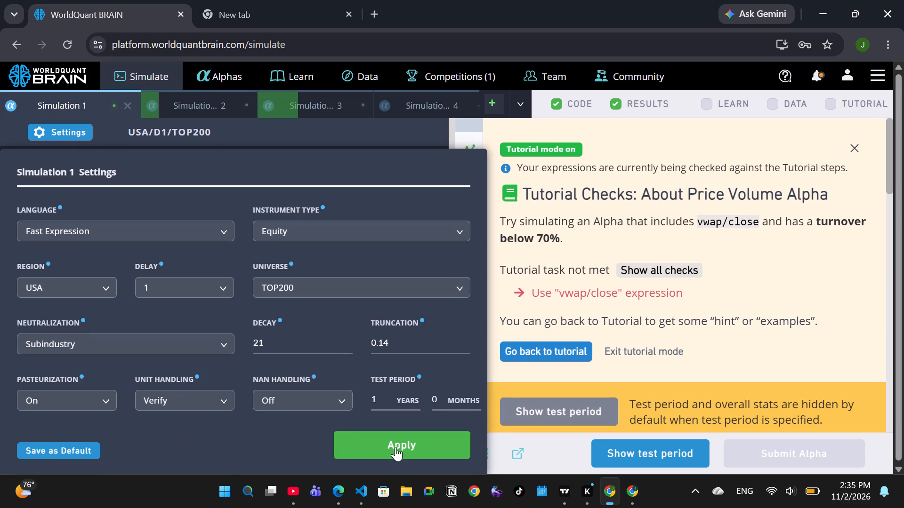
{"action": "left_click", "coordinate": [395, 447]}
{"action": "left_click", "coordinate": [419, 455]}
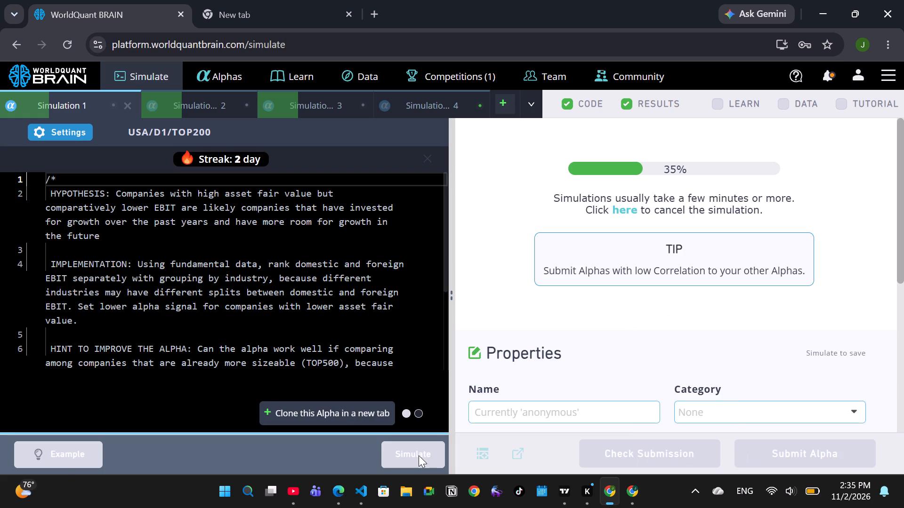
Switch to TradingView to check the XAUUSD 15-minute chart while the simulations run.
{"action": "left_click", "coordinate": [566, 490]}
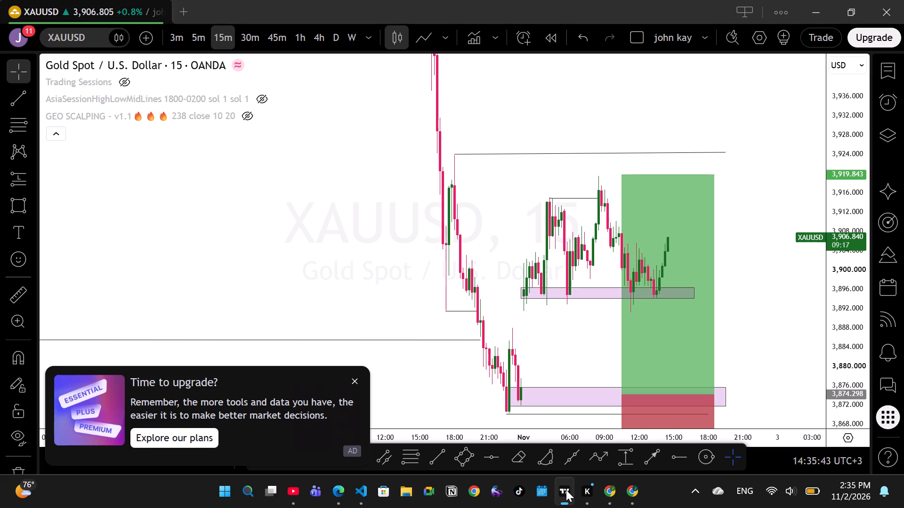
Dismiss the plan upgrade offer over the XAUUSD 15-minute chart in TradingView.
{"action": "left_click", "coordinate": [354, 380]}
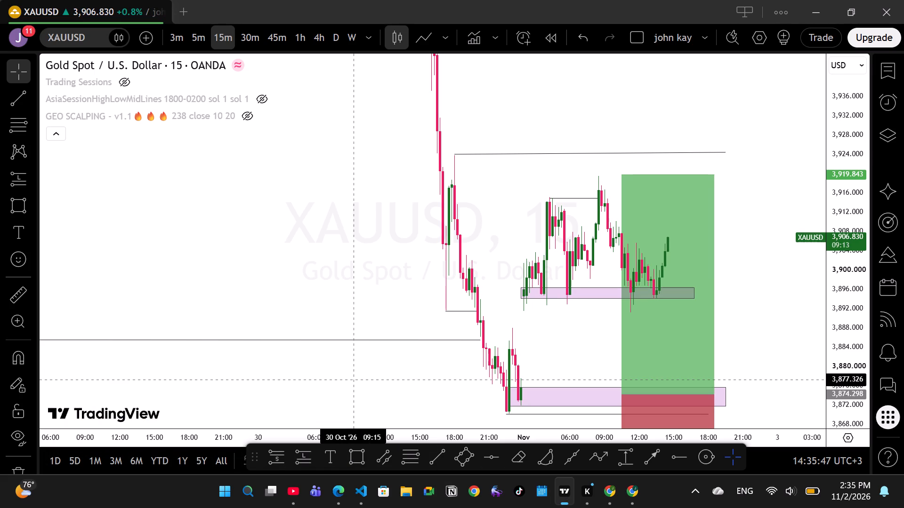
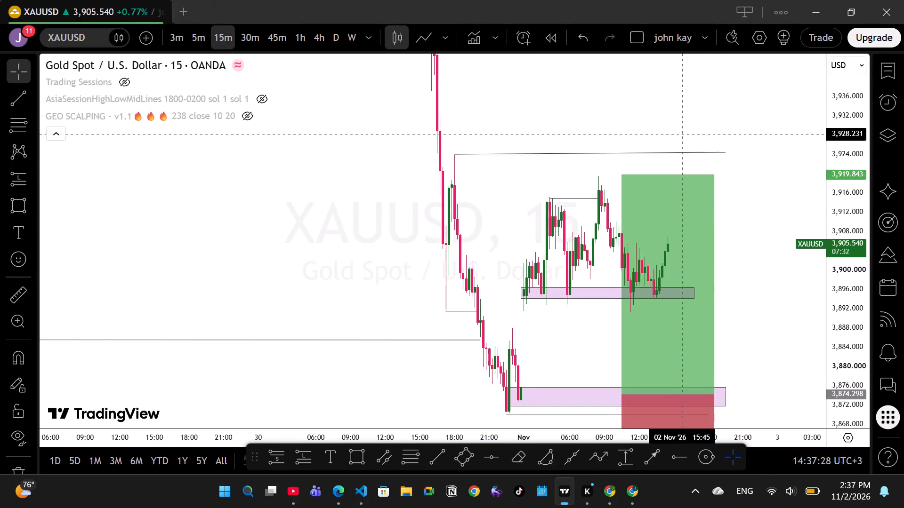
Examine the recent XAUUSD 15-minute price action around the long position and the two shaded price zones.
{"action": "left_click_drag", "start_coordinate": [678, 130], "coordinate": [548, 131]}
{"action": "left_click_drag", "start_coordinate": [853, 173], "coordinate": [853, 209]}
{"action": "left_click_drag", "start_coordinate": [718, 306], "coordinate": [778, 323]}
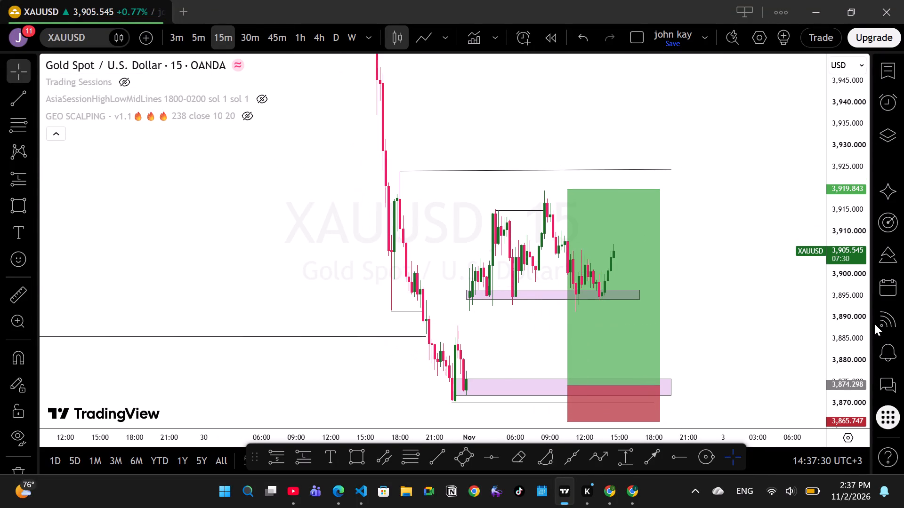
{"action": "left_click_drag", "start_coordinate": [854, 310], "coordinate": [851, 287]}
{"action": "left_click_drag", "start_coordinate": [718, 321], "coordinate": [725, 260]}
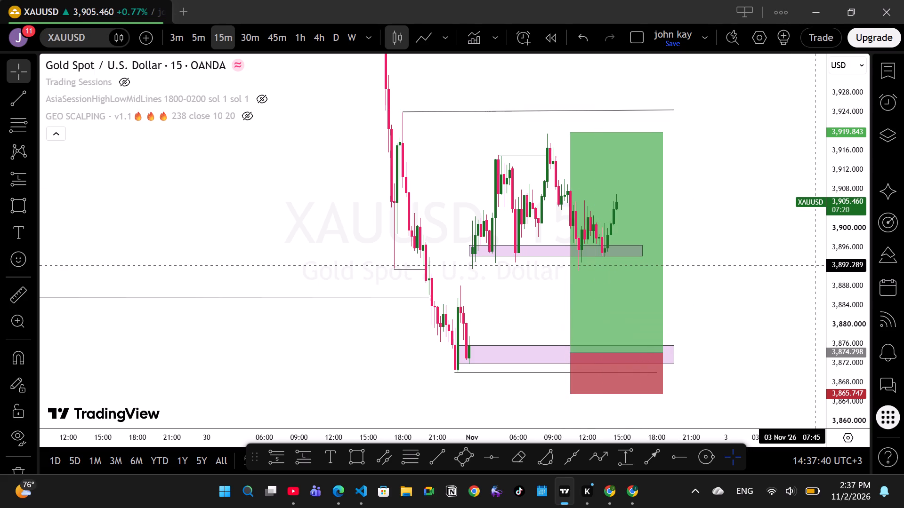
{"action": "left_click_drag", "start_coordinate": [867, 303], "coordinate": [851, 255]}
{"action": "left_click_drag", "start_coordinate": [849, 249], "coordinate": [857, 300]}
{"action": "left_click_drag", "start_coordinate": [779, 304], "coordinate": [822, 292]}
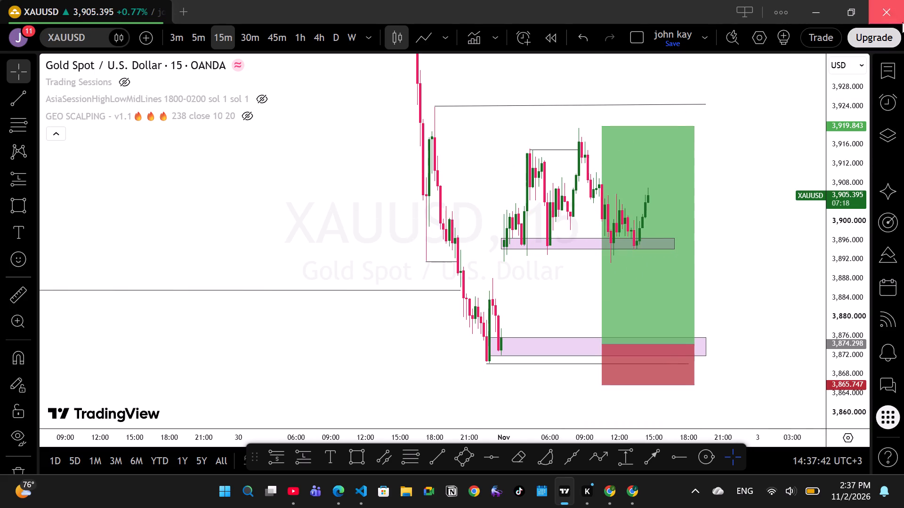
Switch back to WorldQuant BRAIN in Chrome and show the test period for the alpha in Simulation 1.
{"action": "left_click", "coordinate": [812, 15]}
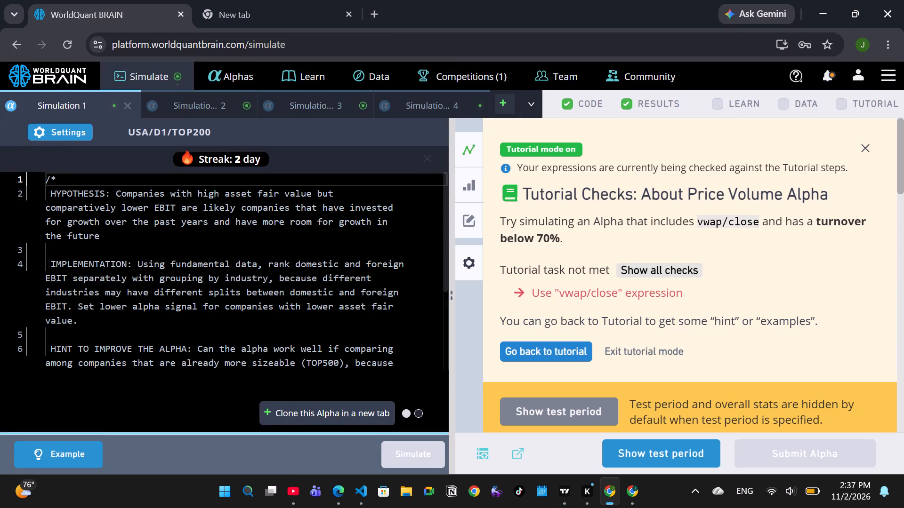
{"action": "left_click", "coordinate": [650, 447]}
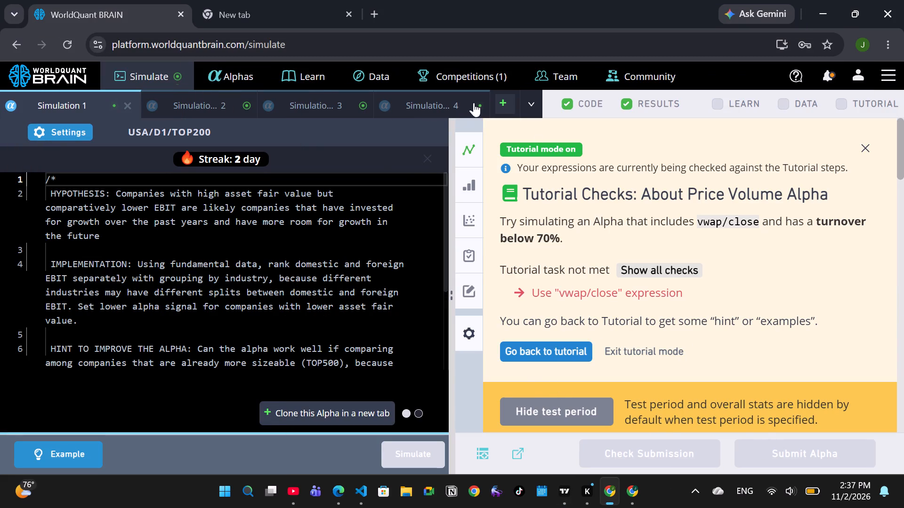
Move Simulation 4 ahead of the other simulations and close all four open simulations.
{"action": "left_click_drag", "start_coordinate": [427, 111], "coordinate": [51, 96]}
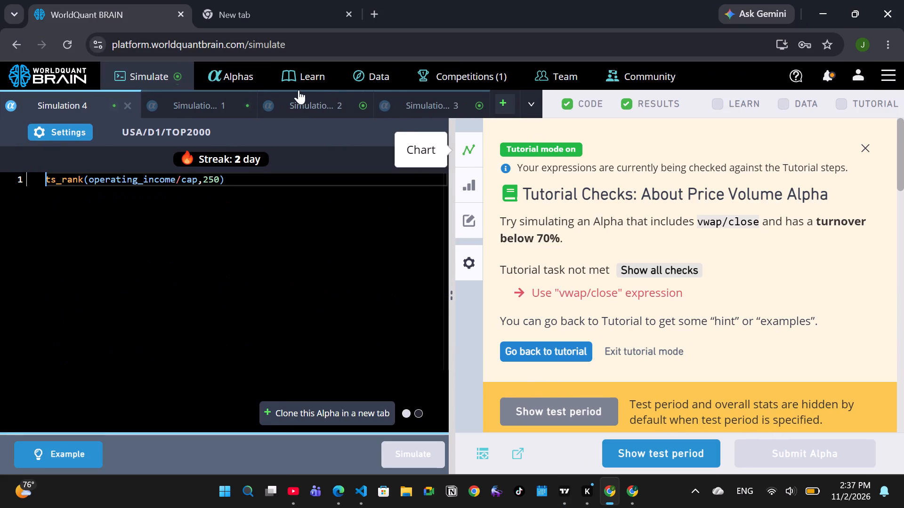
{"action": "left_click", "coordinate": [129, 108]}
{"action": "left_click", "coordinate": [129, 108]}
{"action": "left_click", "coordinate": [129, 108]}
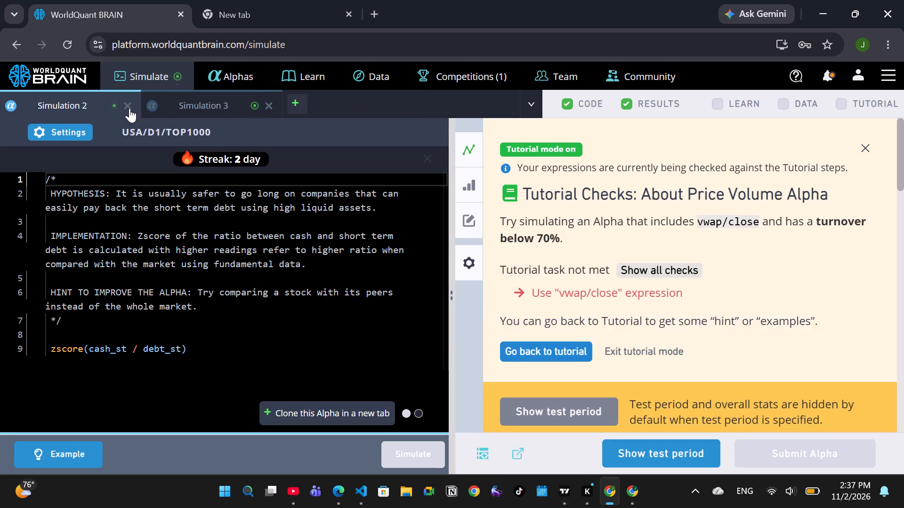
{"action": "left_click", "coordinate": [129, 108]}
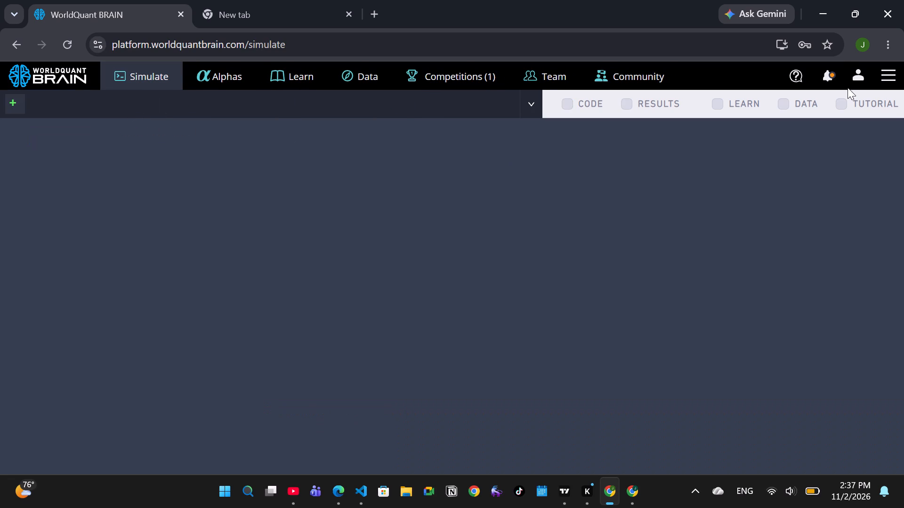
Sign out of the WorldQuant BRAIN account and close the Chrome window.
{"action": "left_click", "coordinate": [855, 80]}
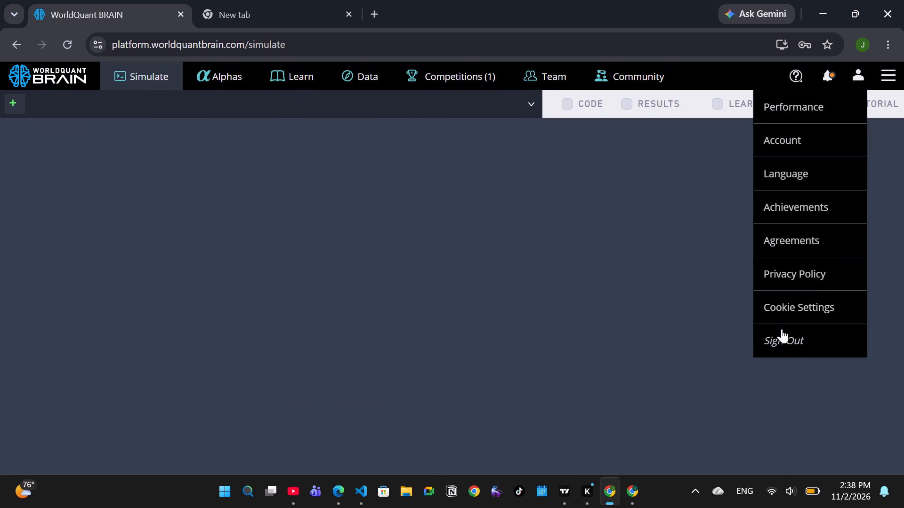
{"action": "left_click", "coordinate": [782, 336]}
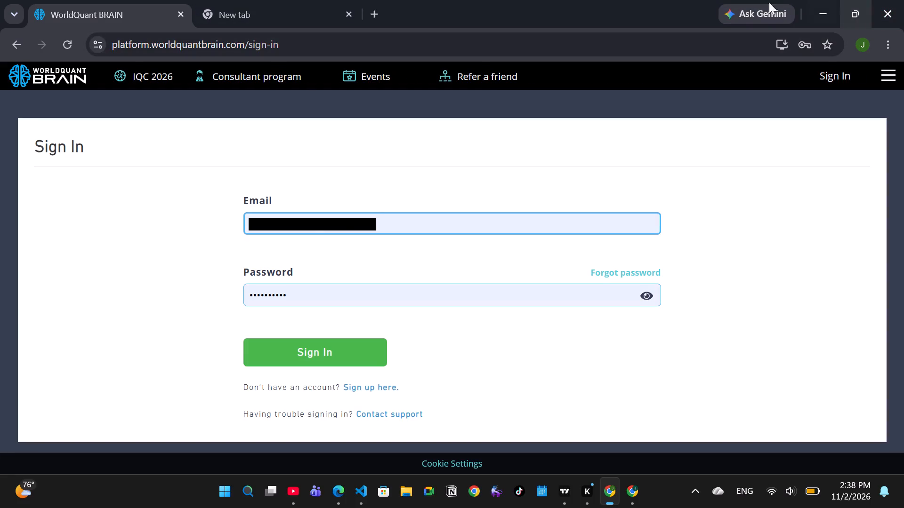
{"action": "left_click", "coordinate": [896, 0]}
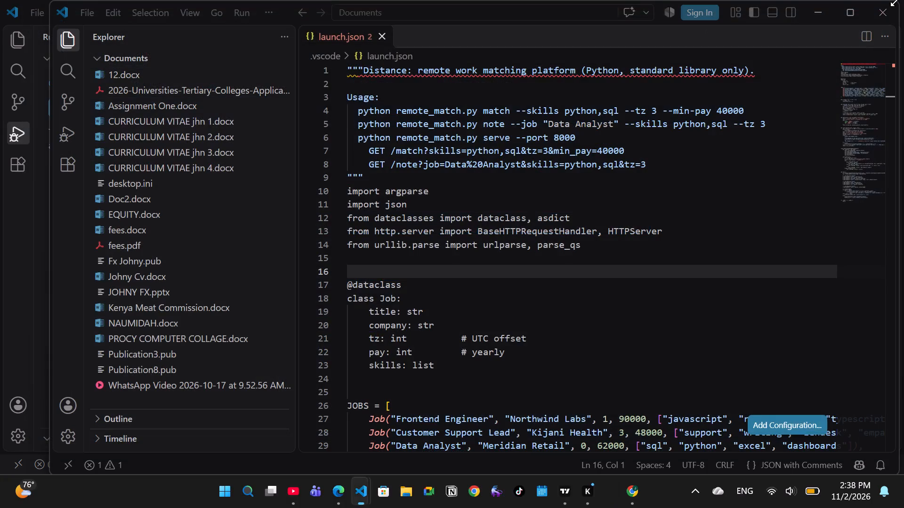